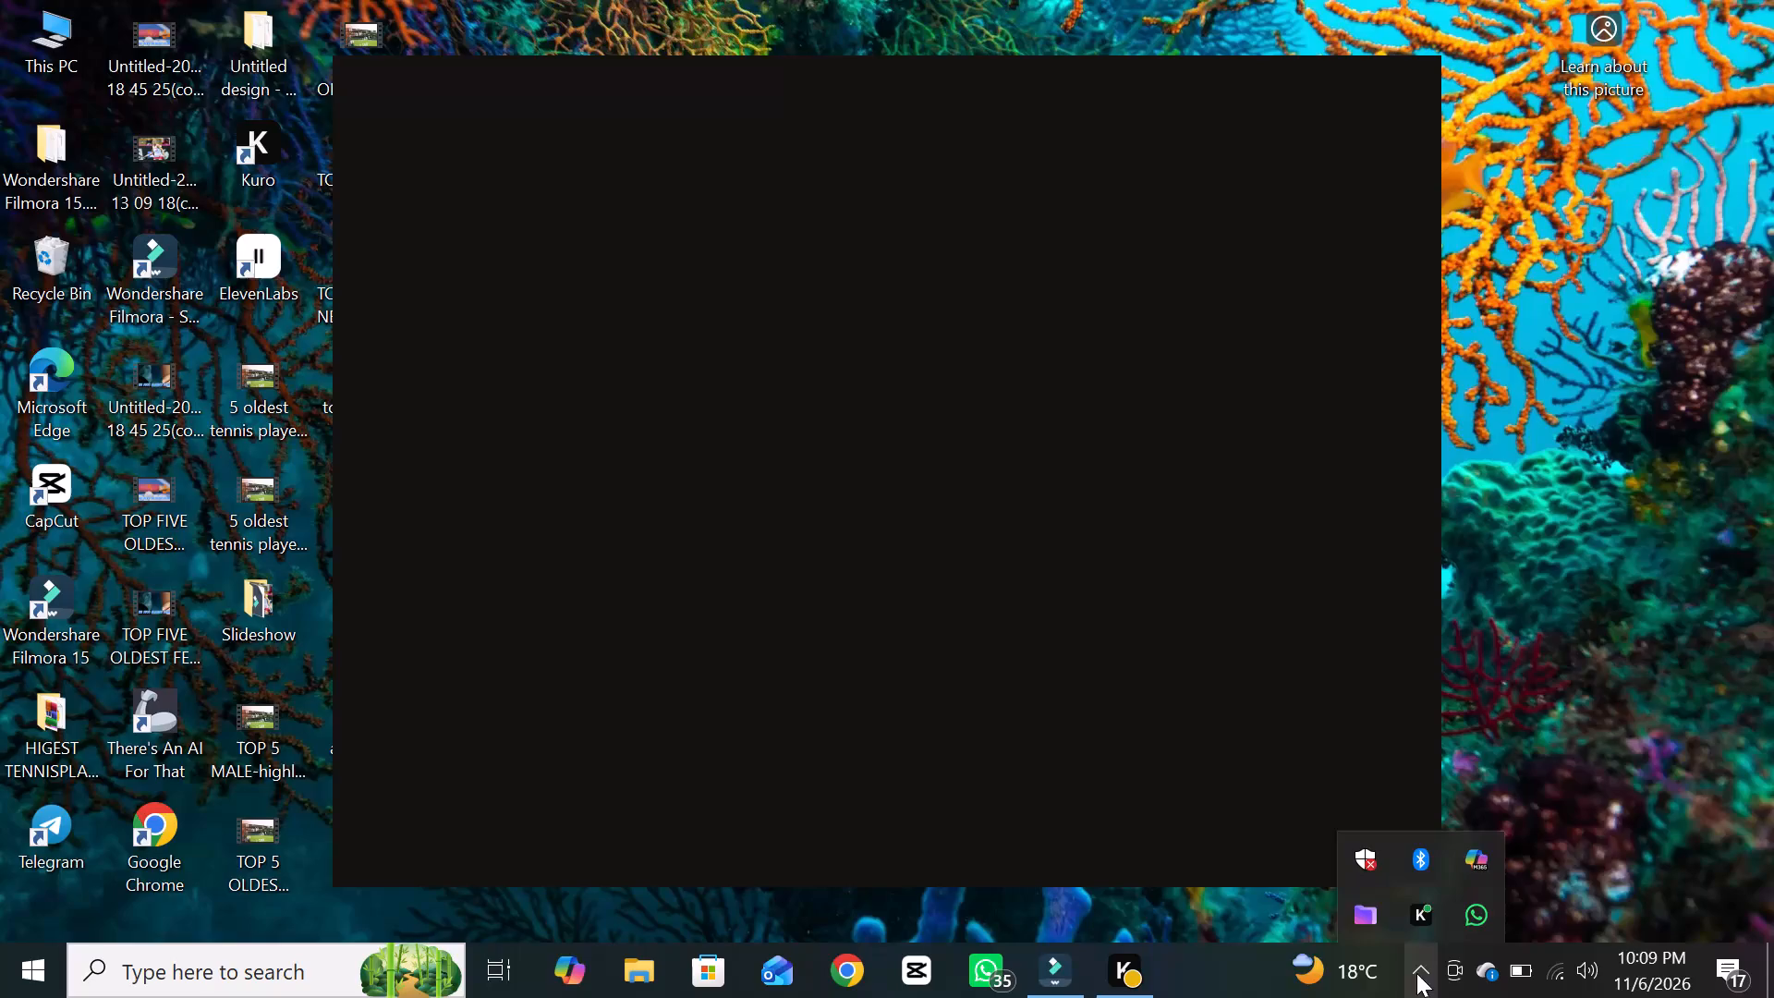
Switch to the Wondershare Filmora project and play the timeline preview from the beginning, 00:00:00:00.
{"action": "double_click", "coordinate": [1055, 982]}
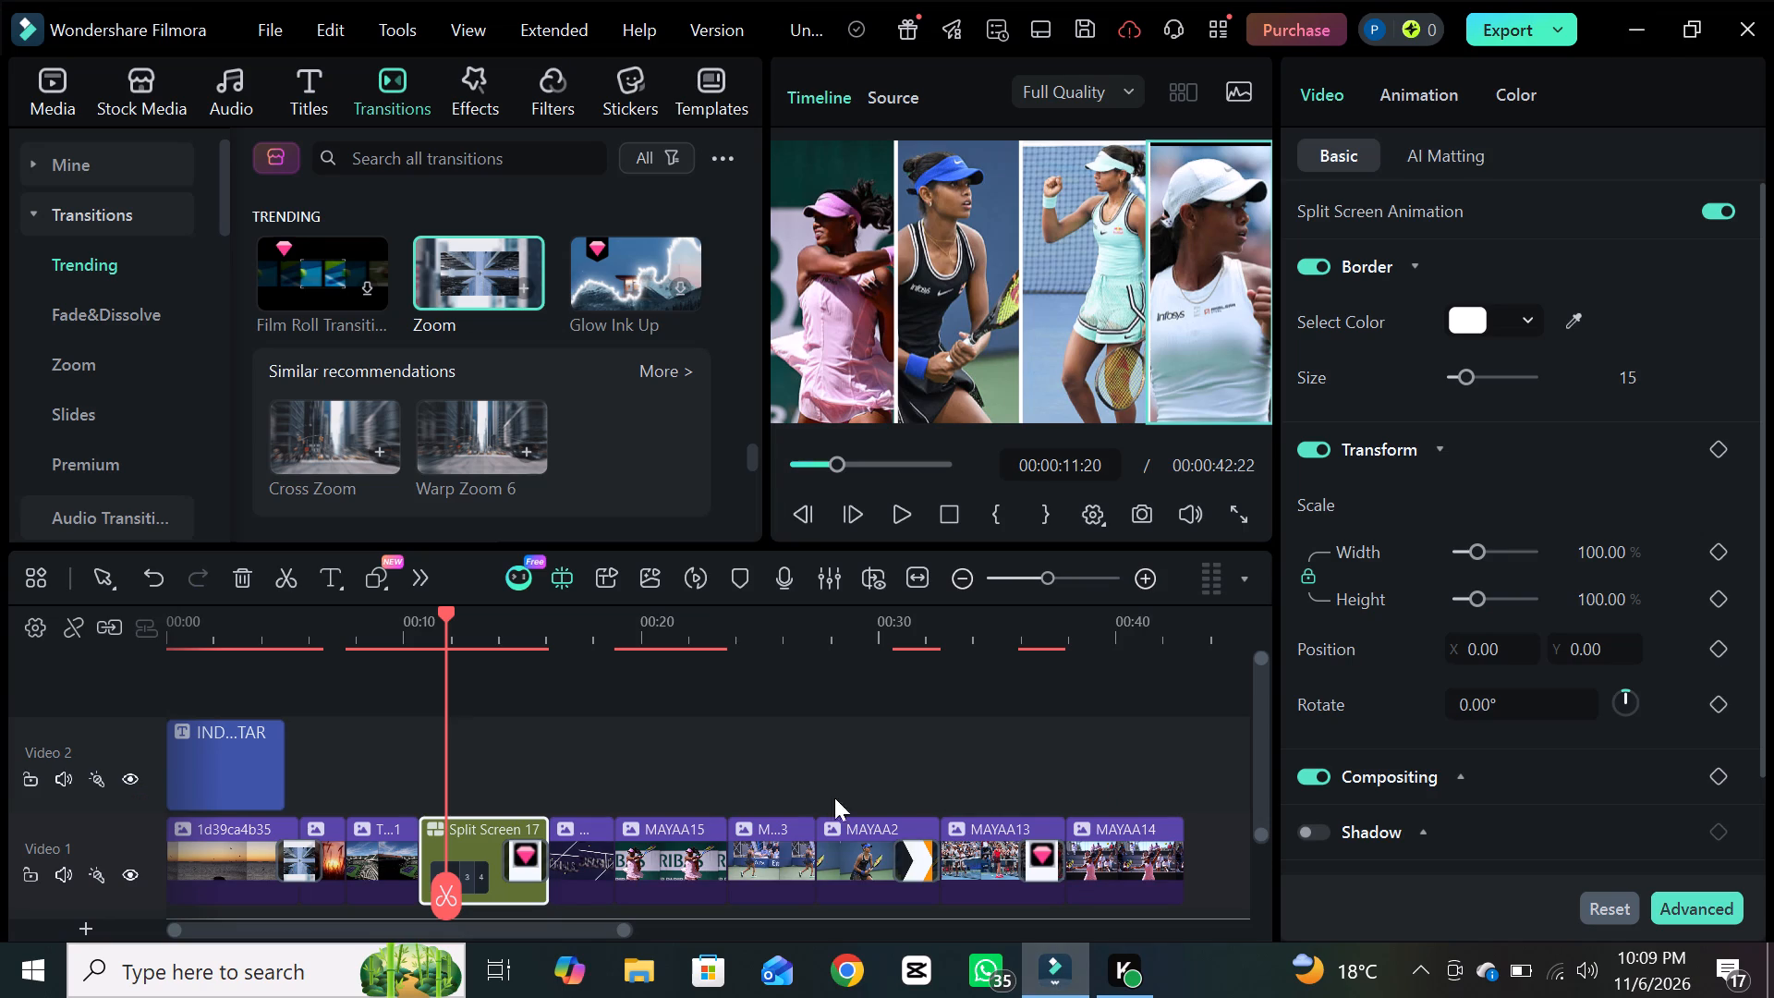
{"action": "left_click_drag", "start_coordinate": [437, 889], "coordinate": [297, 895]}
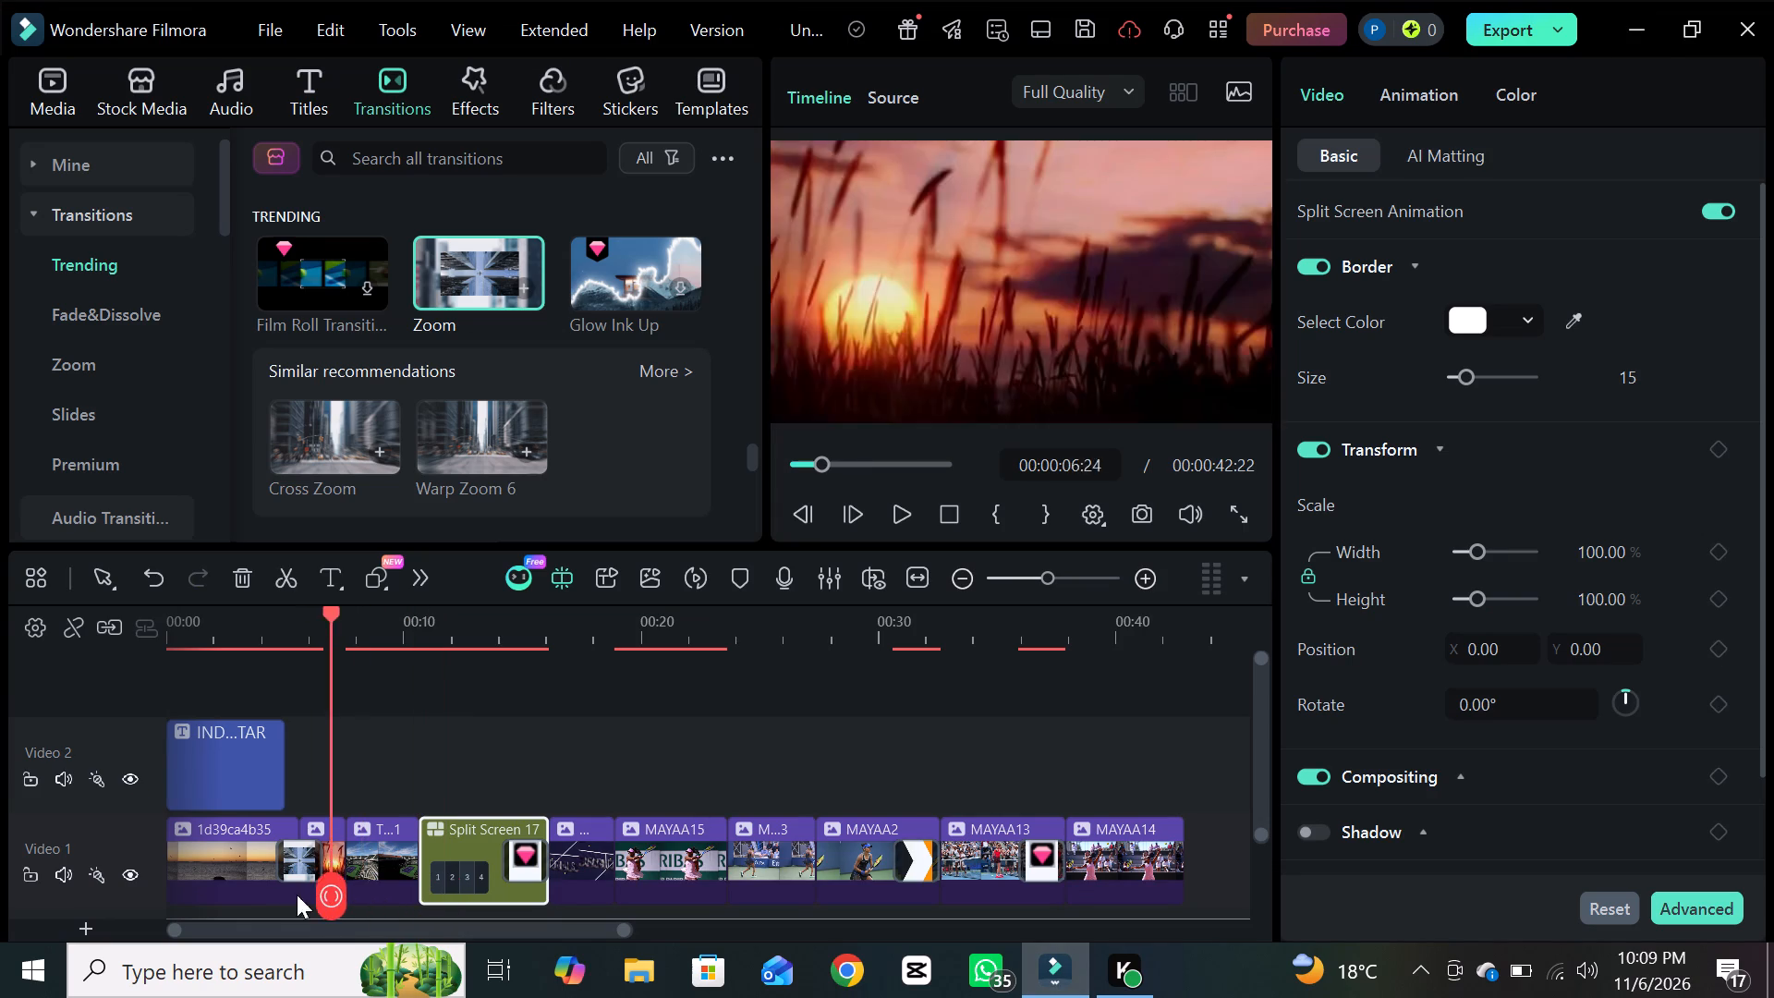
{"action": "left_click_drag", "start_coordinate": [297, 895], "coordinate": [154, 897]}
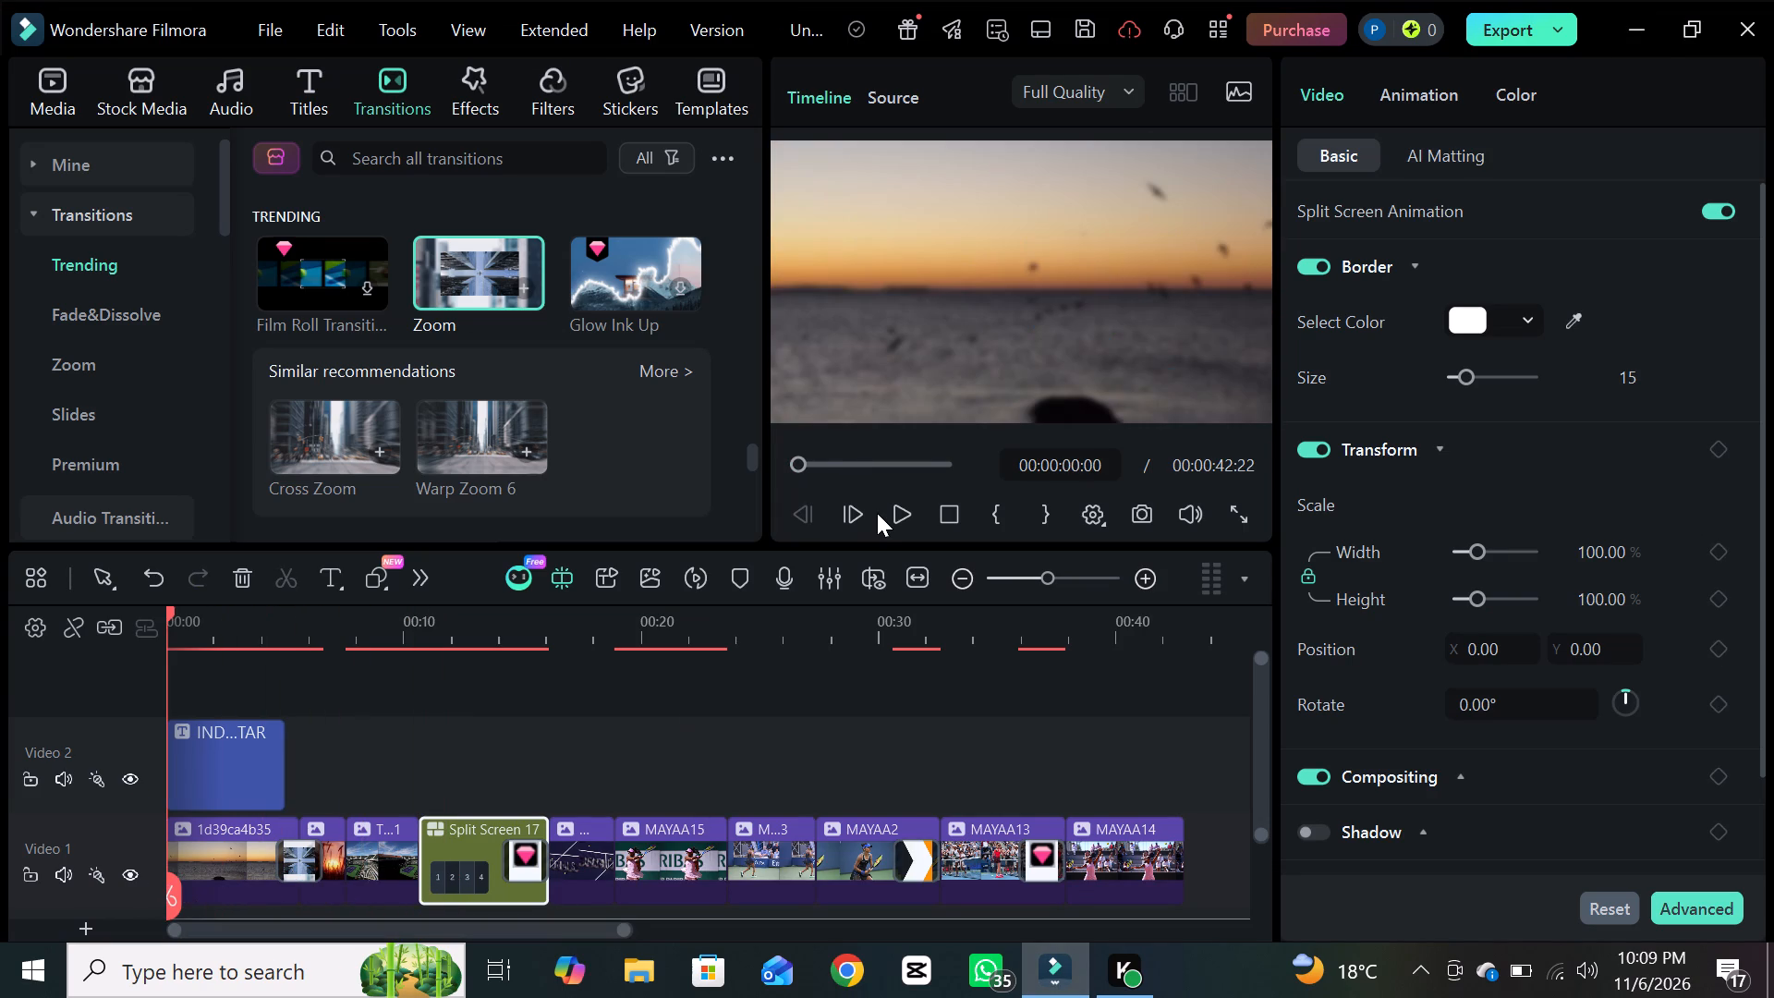
{"action": "left_click", "coordinate": [889, 508]}
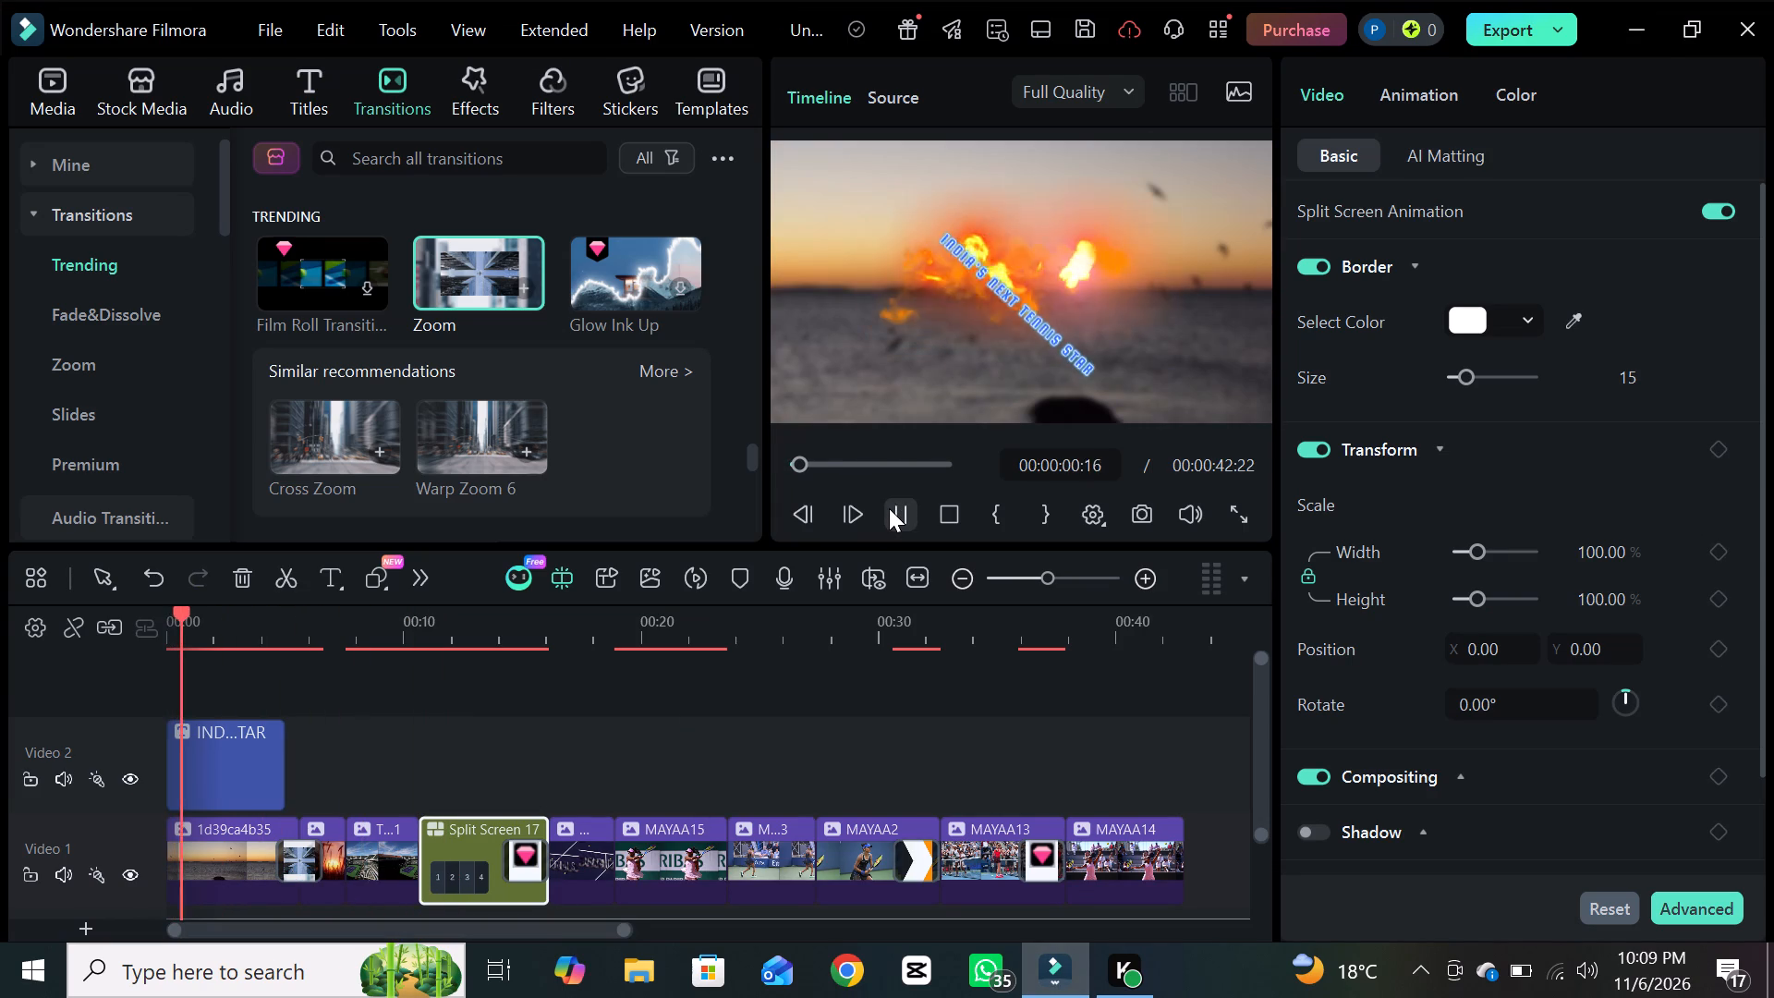
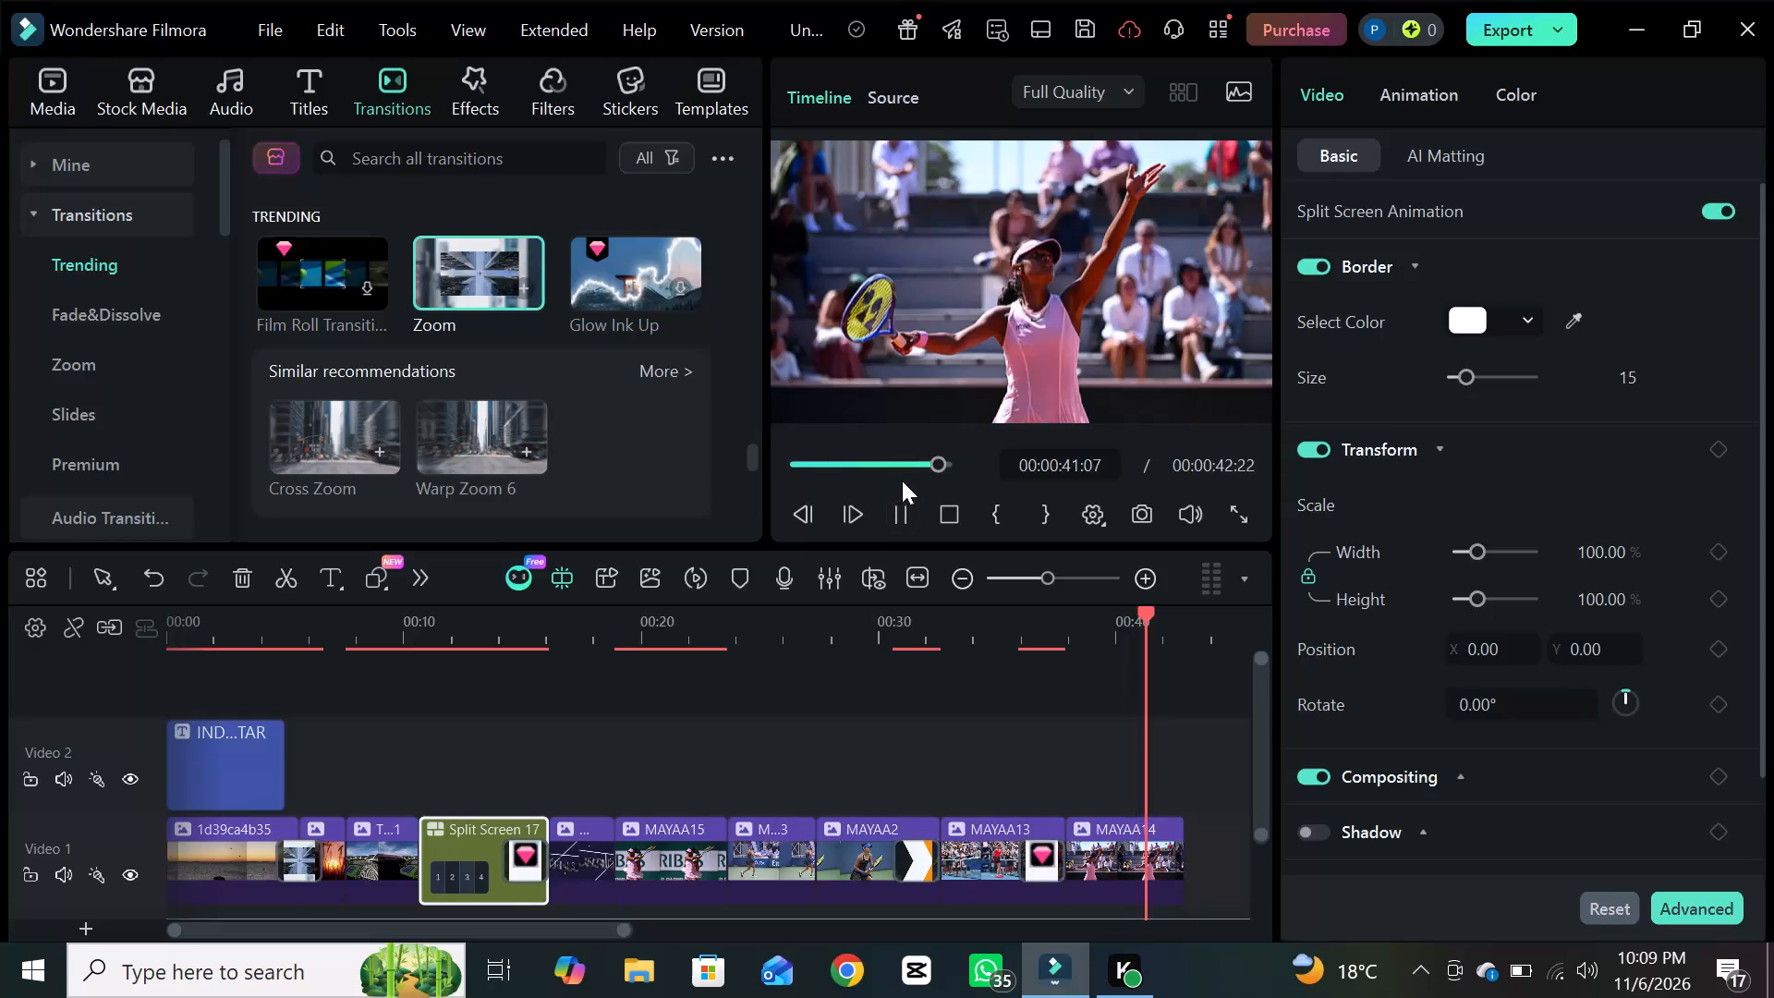
Replay the timeline preview from the beginning and pause it at 00:00:10:04, just before the split screen clip.
{"action": "left_click", "coordinate": [898, 493]}
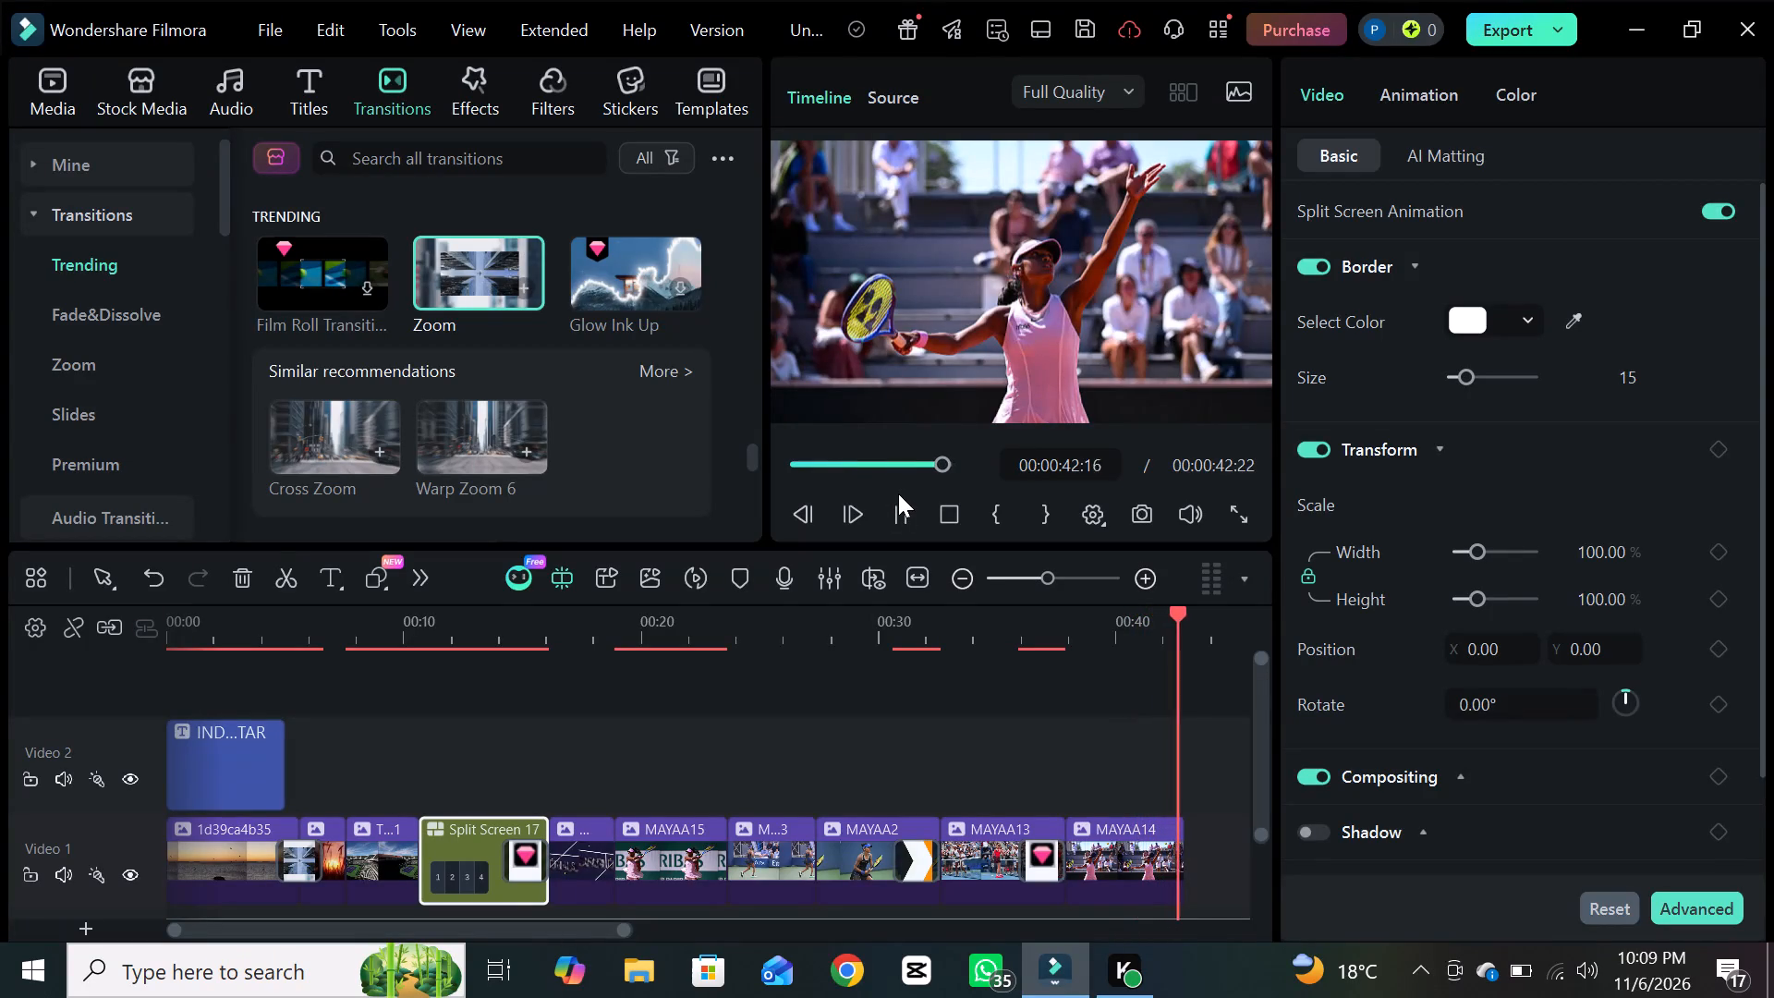
{"action": "left_click", "coordinate": [898, 498]}
{"action": "left_click", "coordinate": [898, 498]}
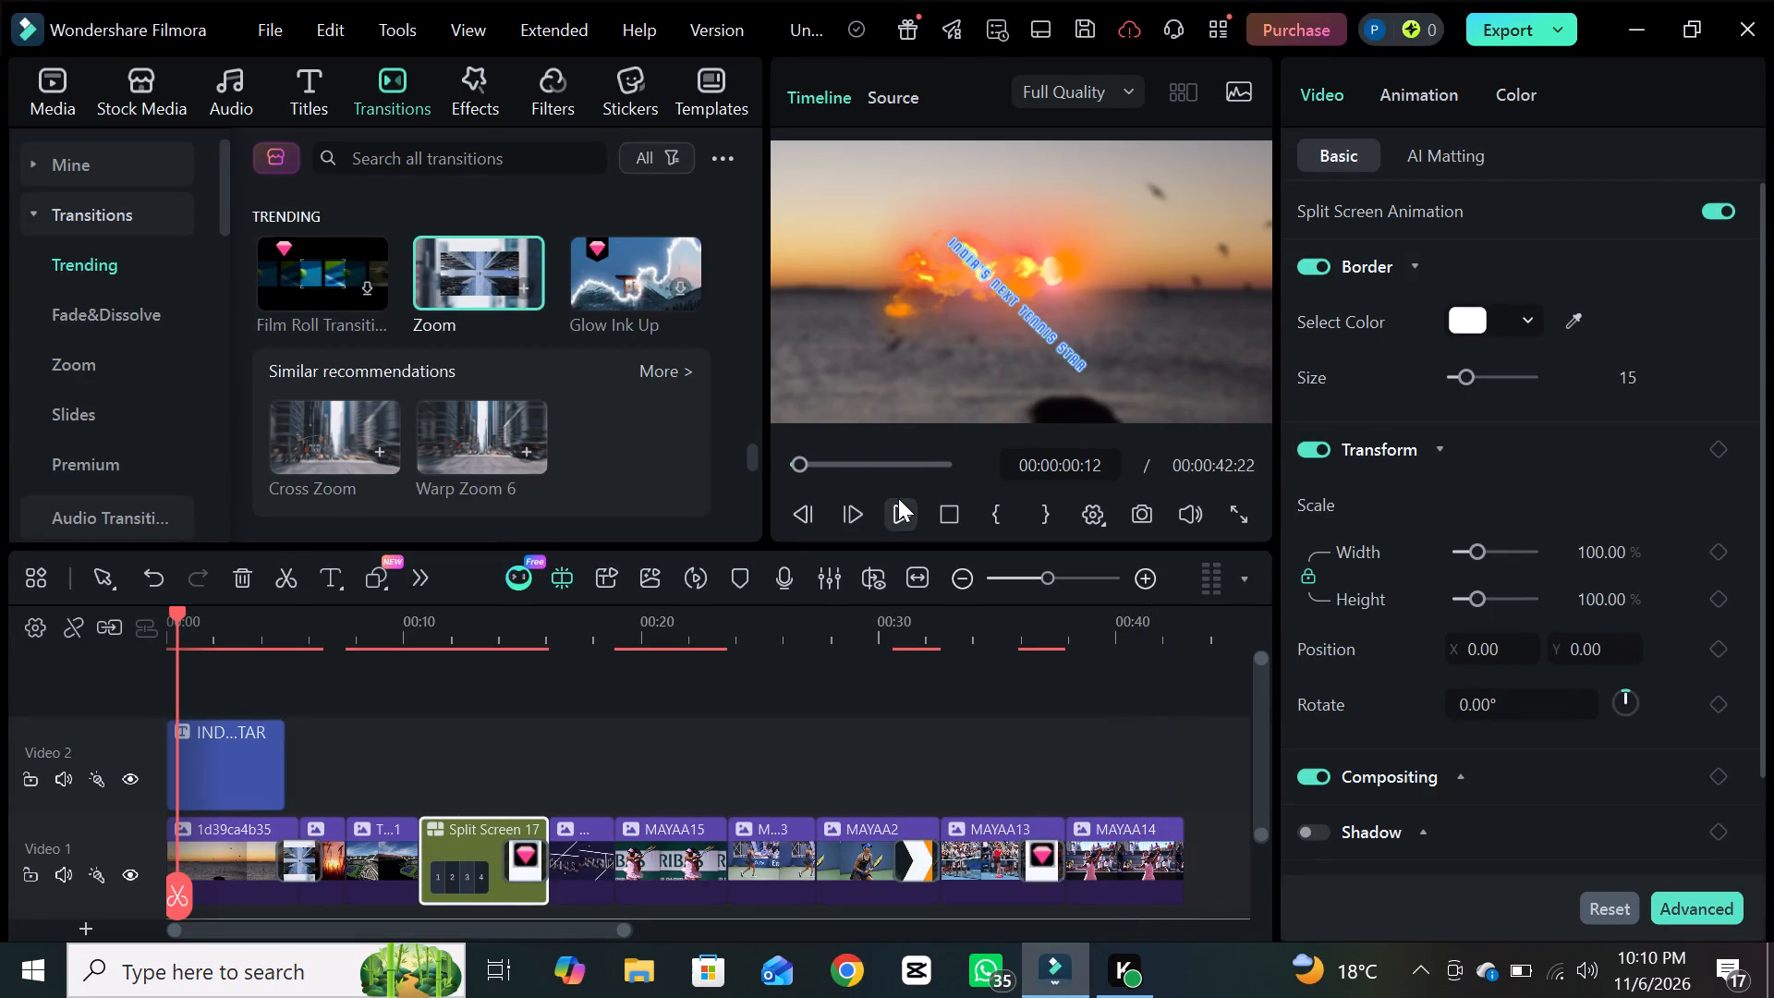
{"action": "left_click", "coordinate": [898, 498]}
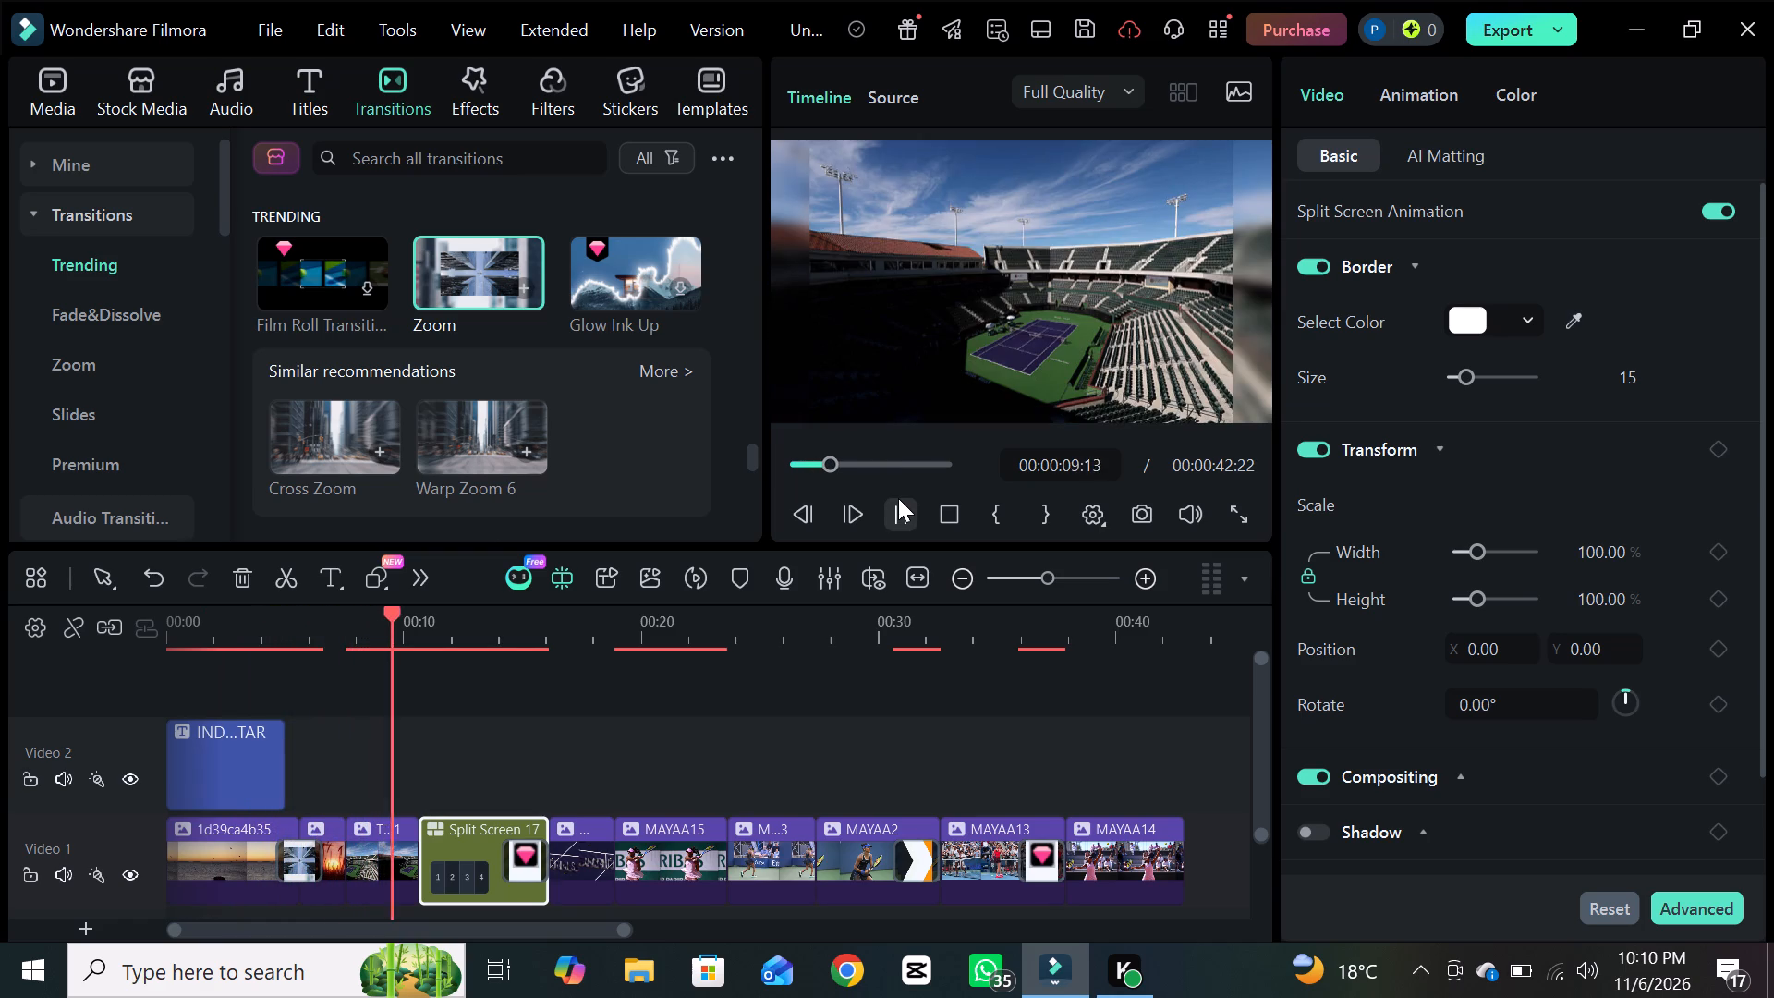
{"action": "left_click", "coordinate": [898, 498]}
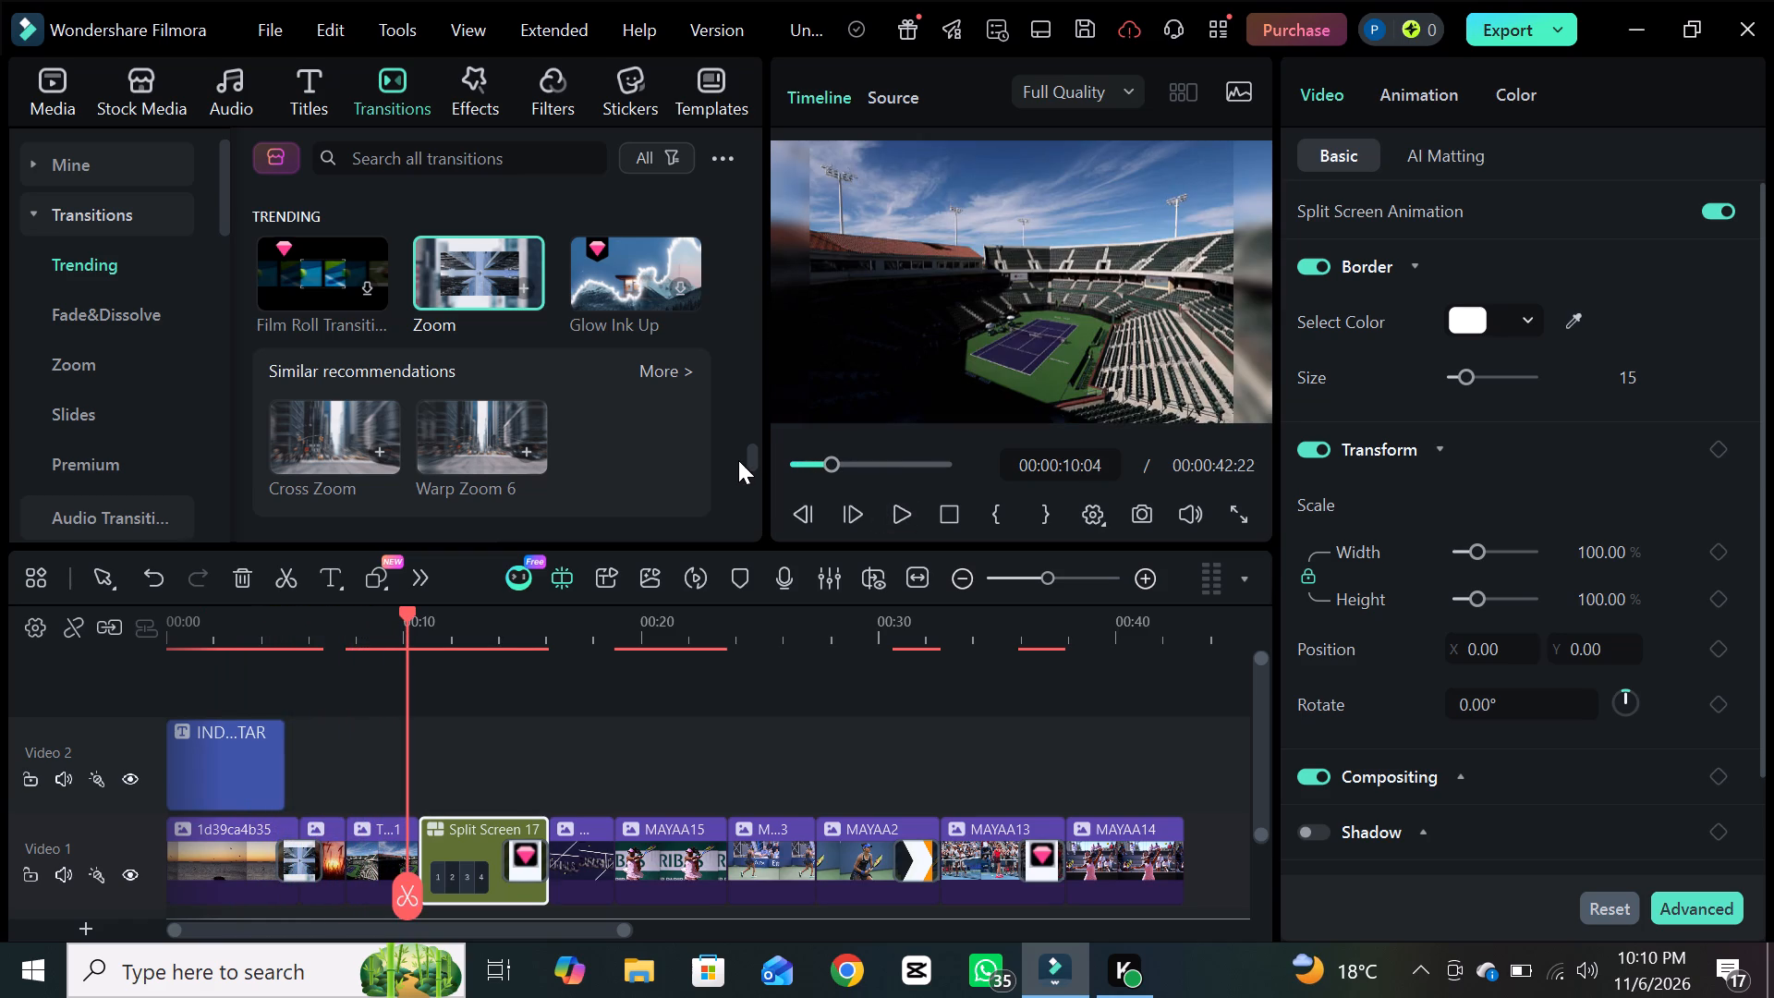
Find the Gold Glow transition near the end of the Trending transitions and download it.
{"action": "left_click_drag", "start_coordinate": [748, 460], "coordinate": [748, 472]}
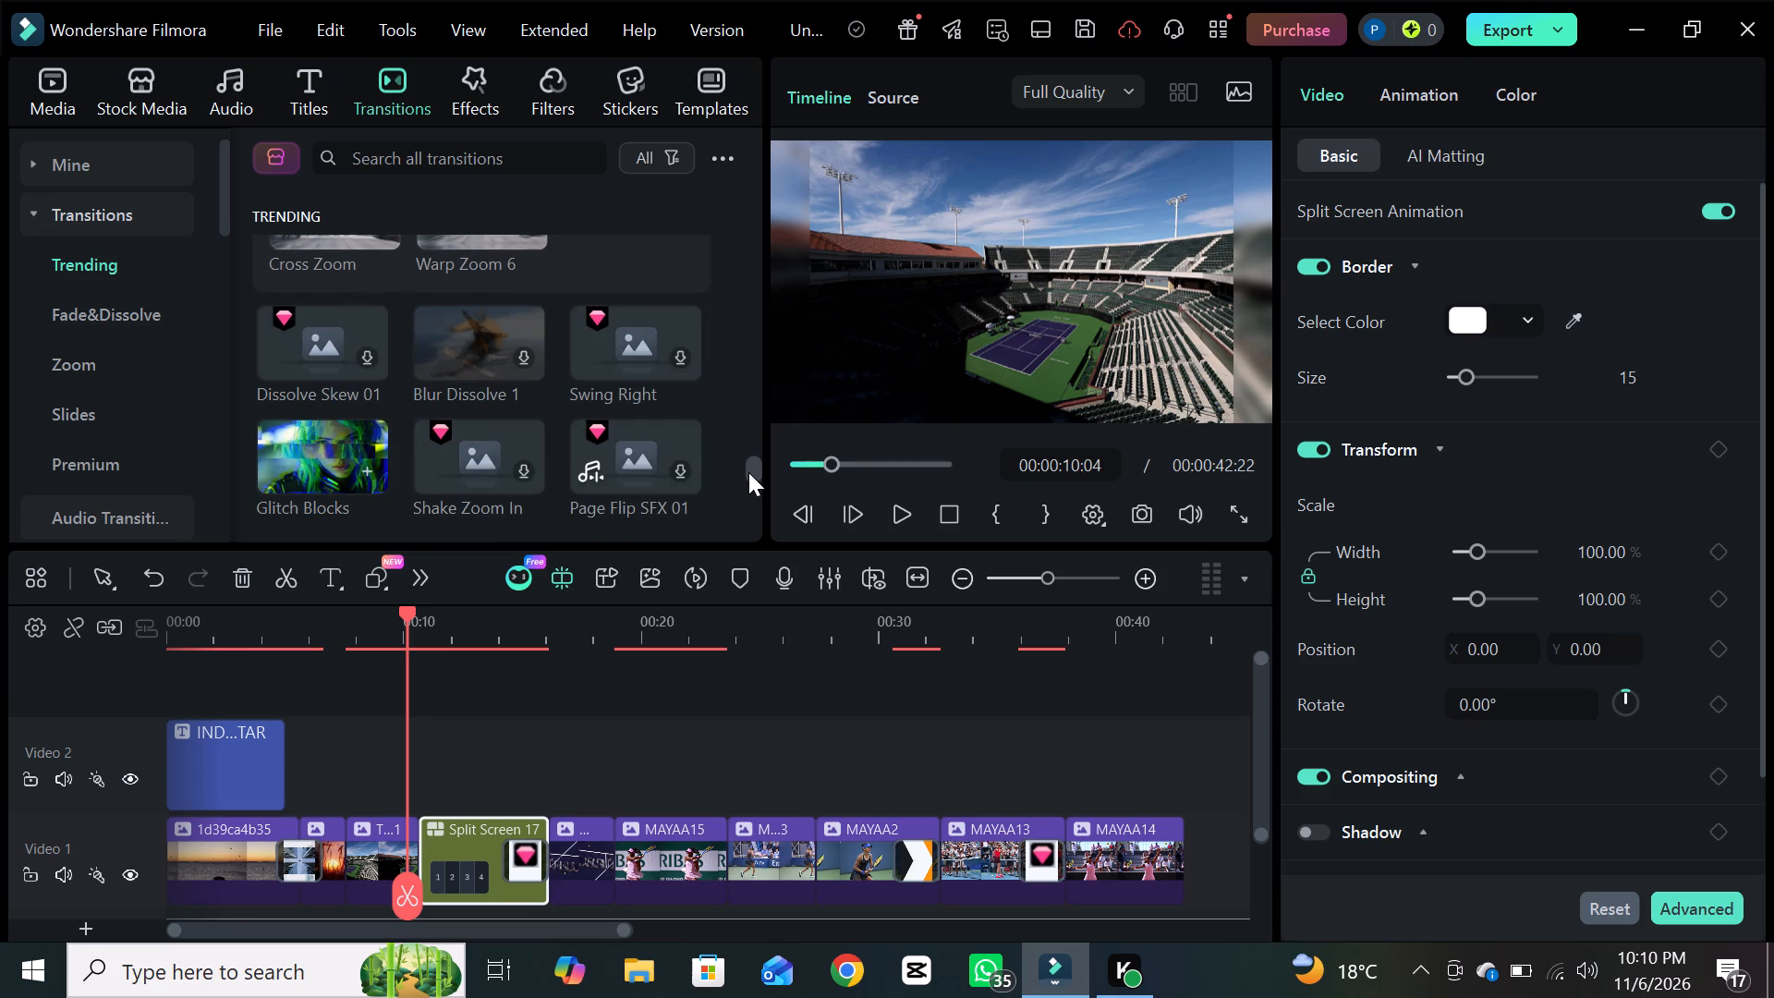
{"action": "left_click_drag", "start_coordinate": [748, 472], "coordinate": [746, 501]}
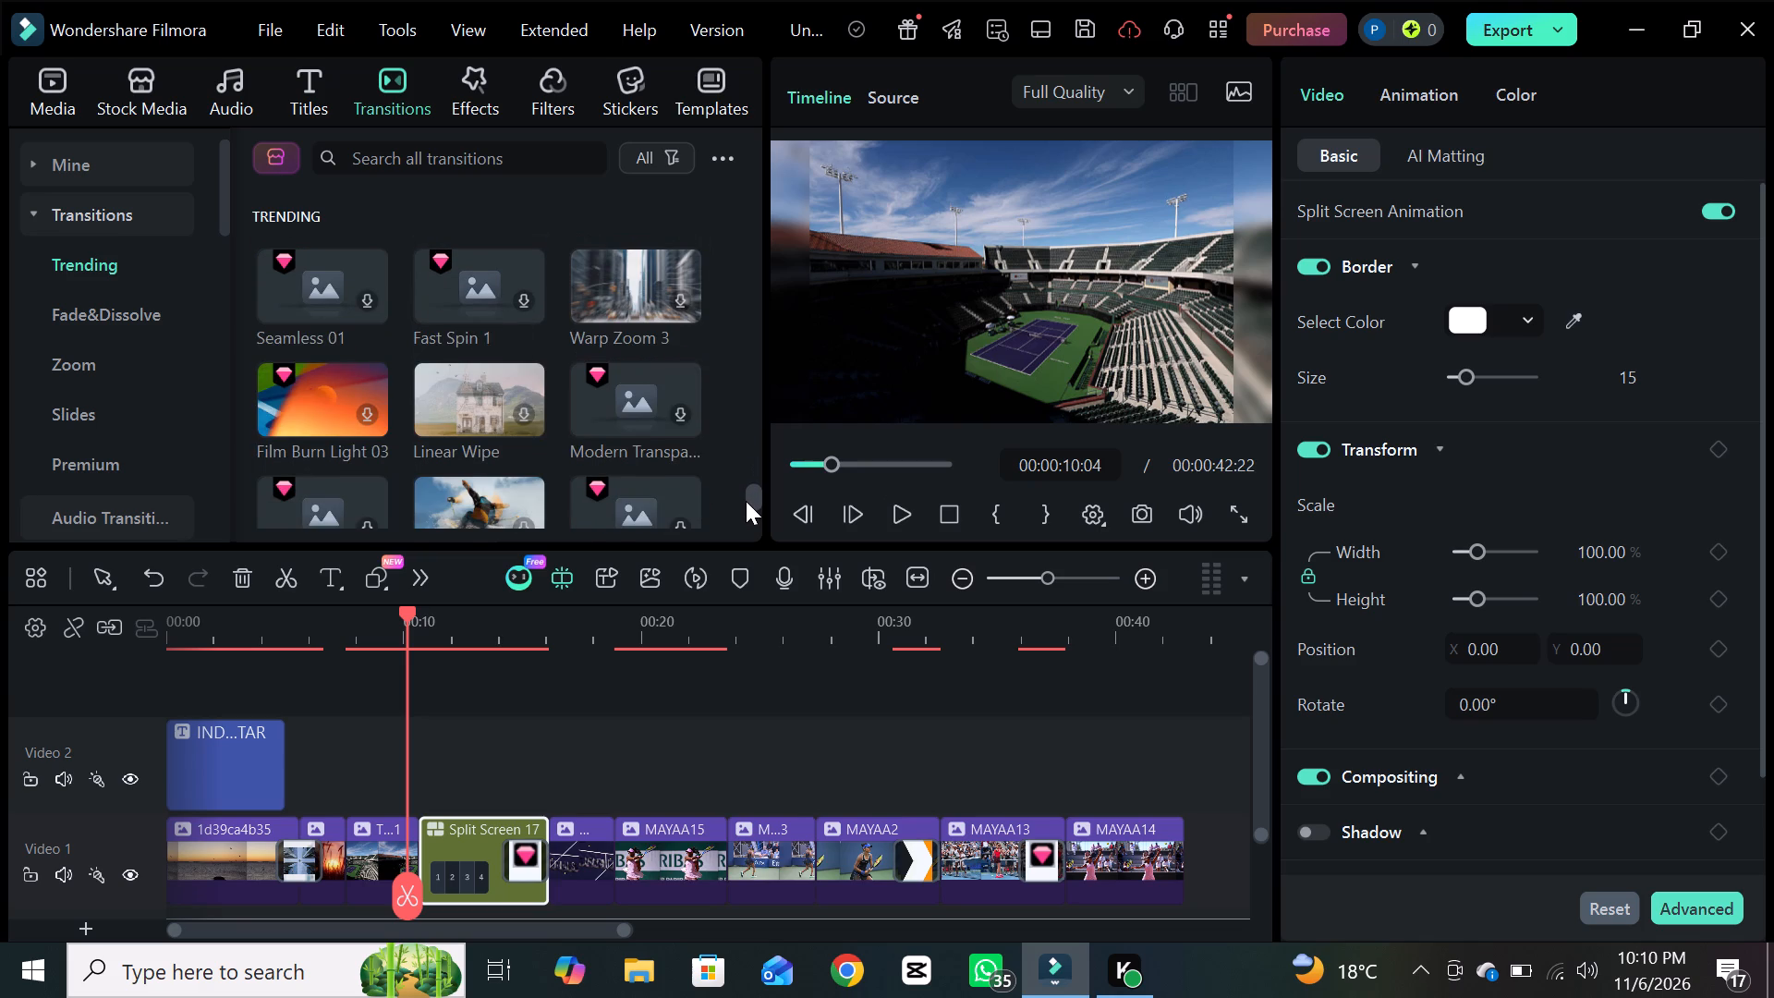
{"action": "left_click_drag", "start_coordinate": [746, 501], "coordinate": [746, 510]}
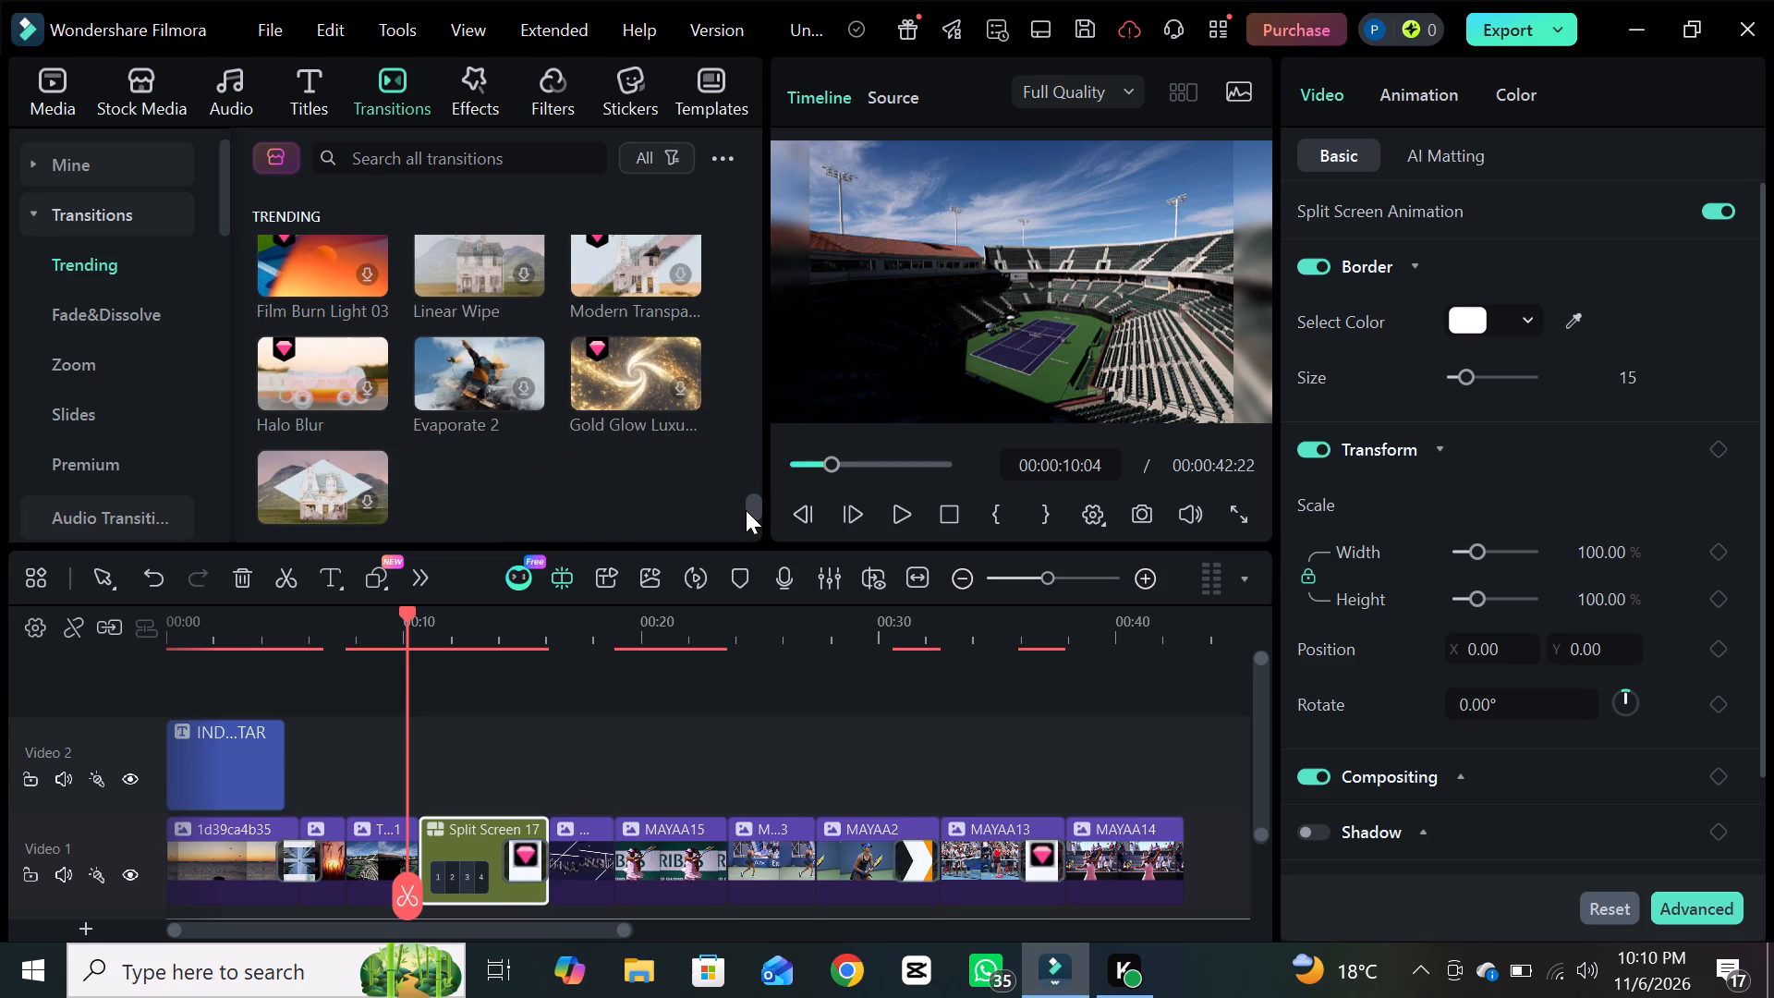
{"action": "double_click", "coordinate": [673, 383]}
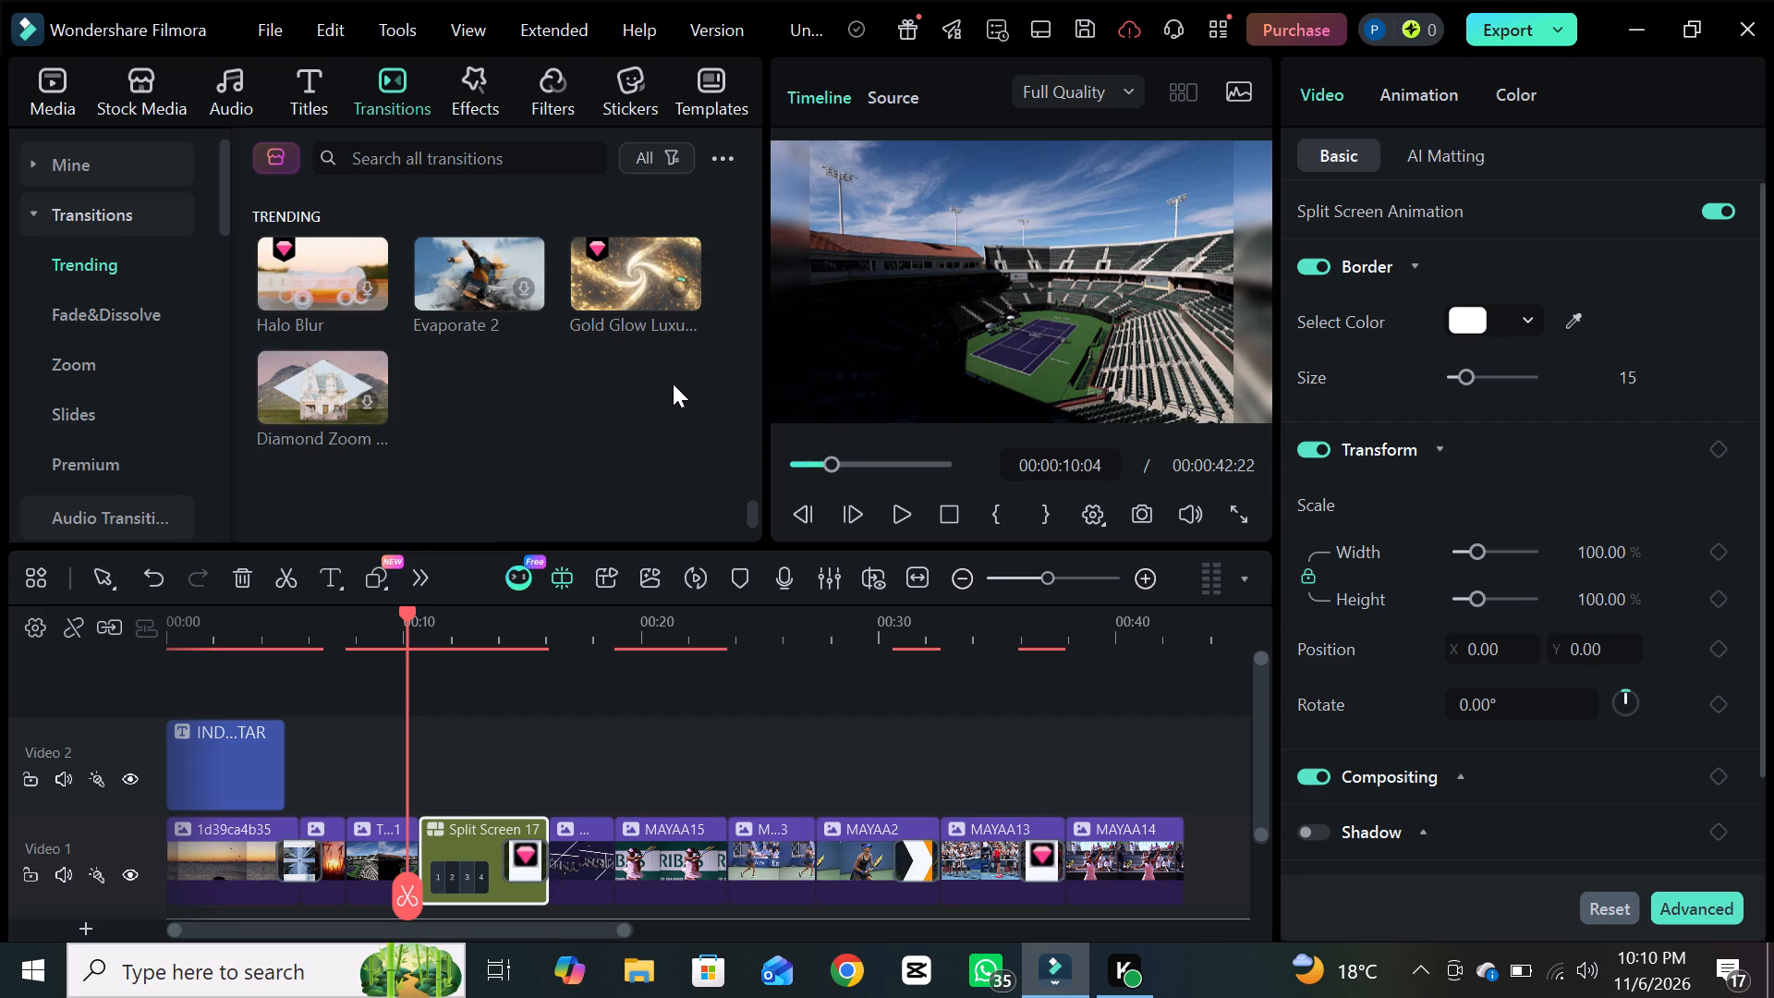
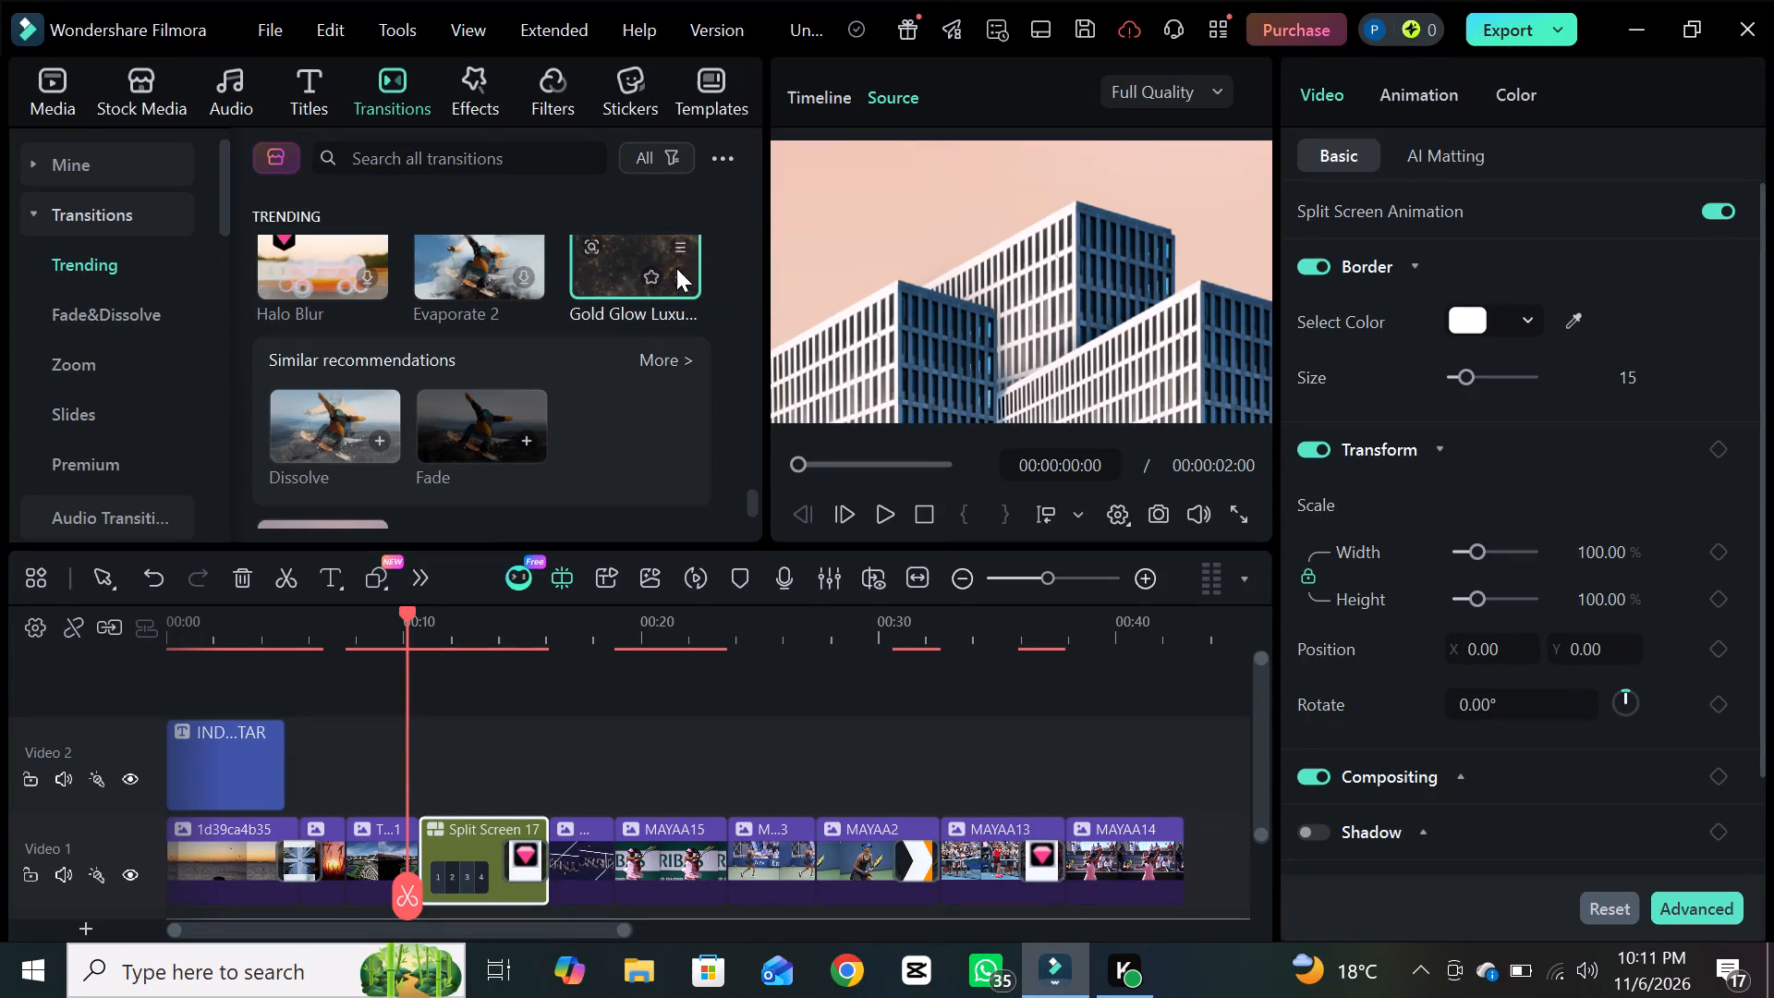
Add the Gold Glow transition to the end of the short clip between Split Screen 17 and MAYAA15 on the Video 1 track.
{"action": "left_click_drag", "start_coordinate": [676, 268], "coordinate": [614, 757]}
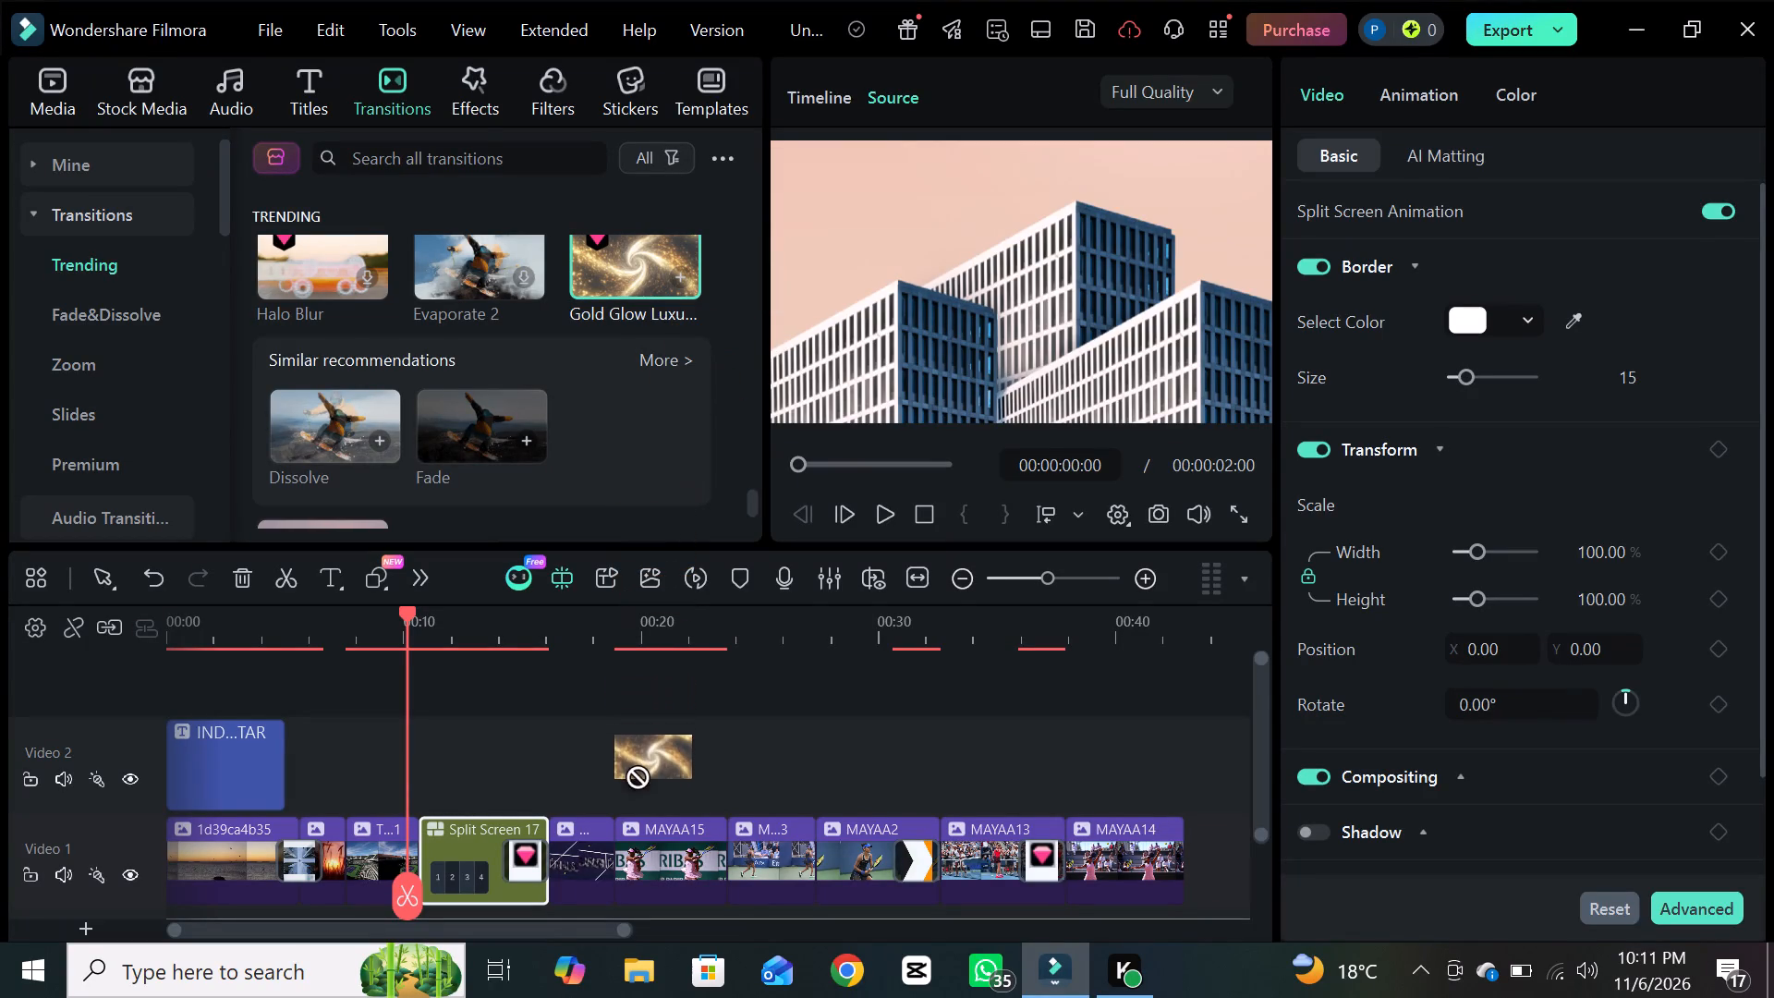
{"action": "left_click_drag", "start_coordinate": [614, 757], "coordinate": [628, 868]}
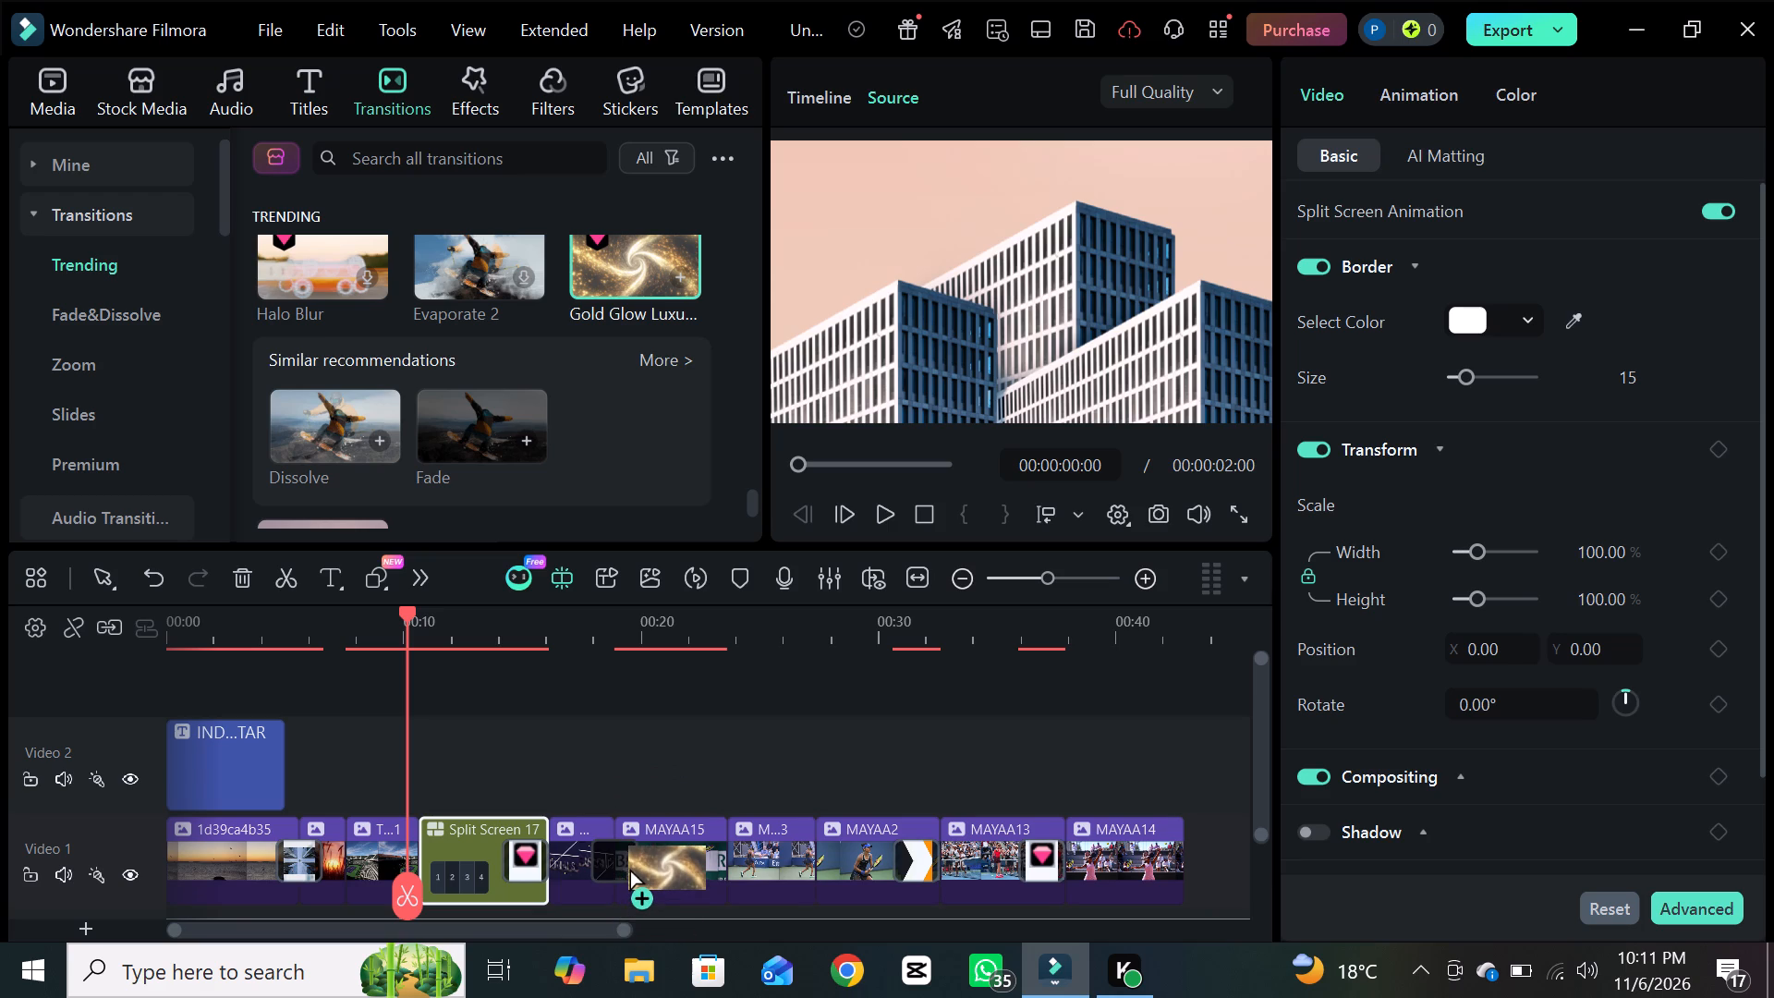
{"action": "left_click_drag", "start_coordinate": [628, 868], "coordinate": [663, 849]}
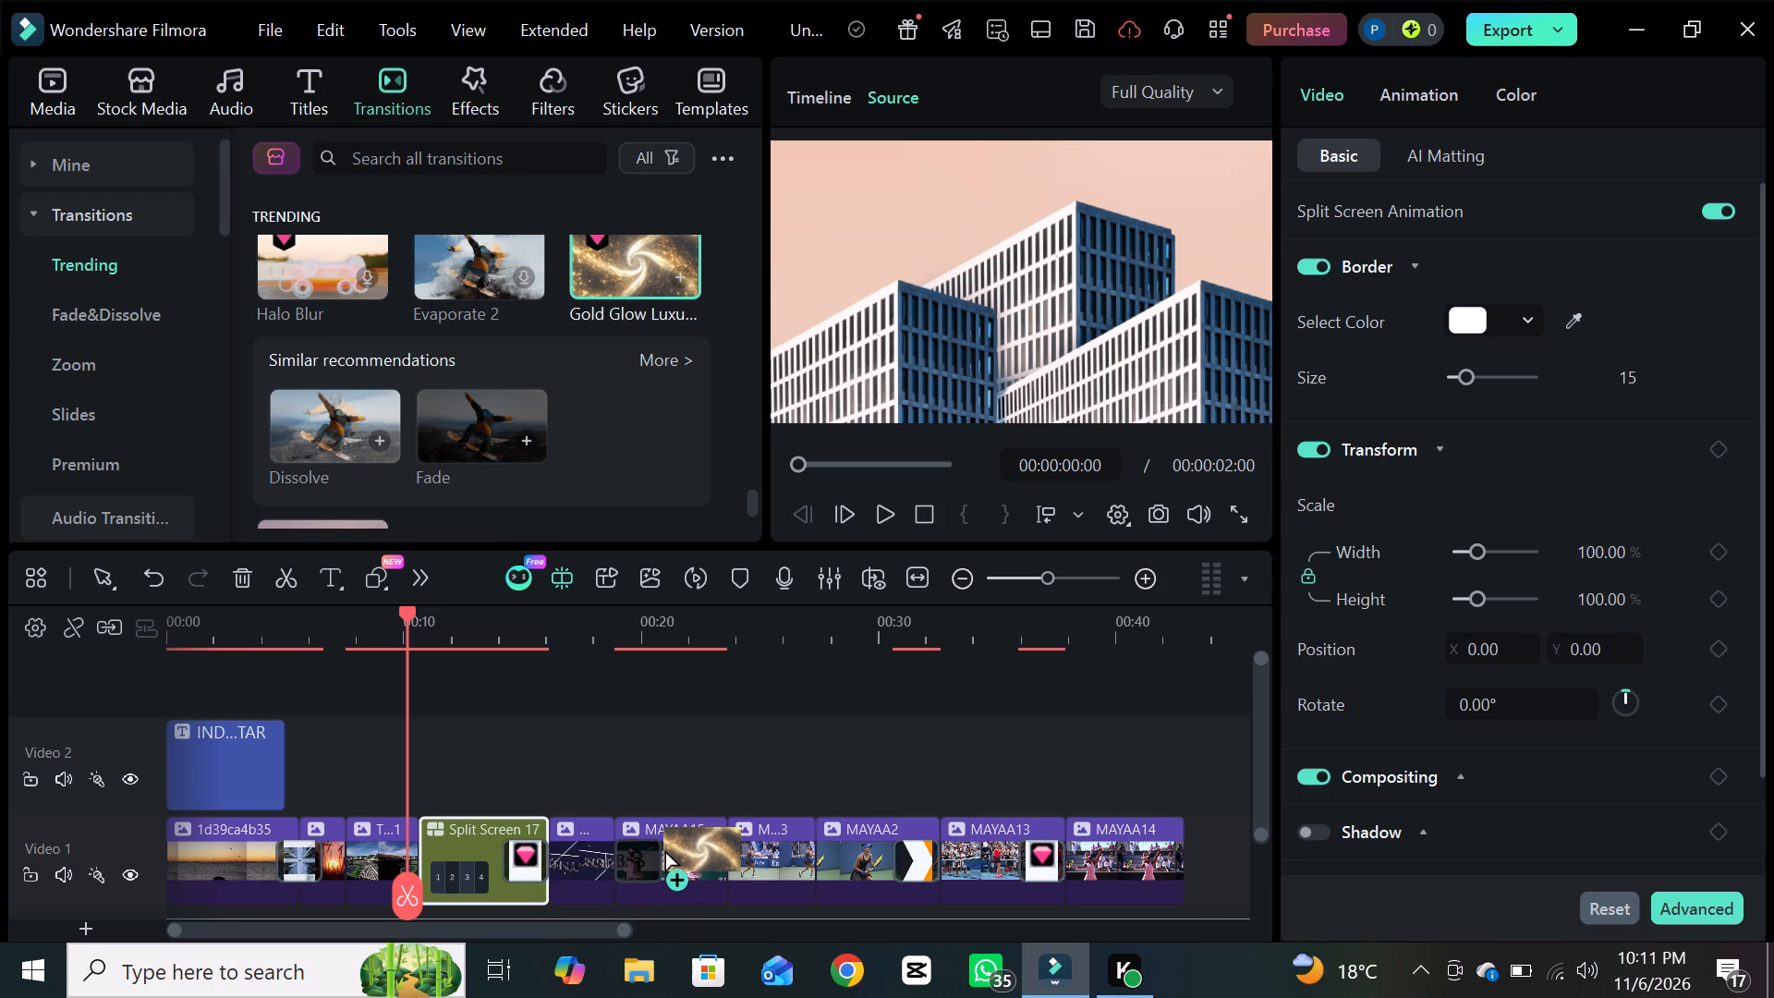
{"action": "left_click_drag", "start_coordinate": [663, 849], "coordinate": [598, 859]}
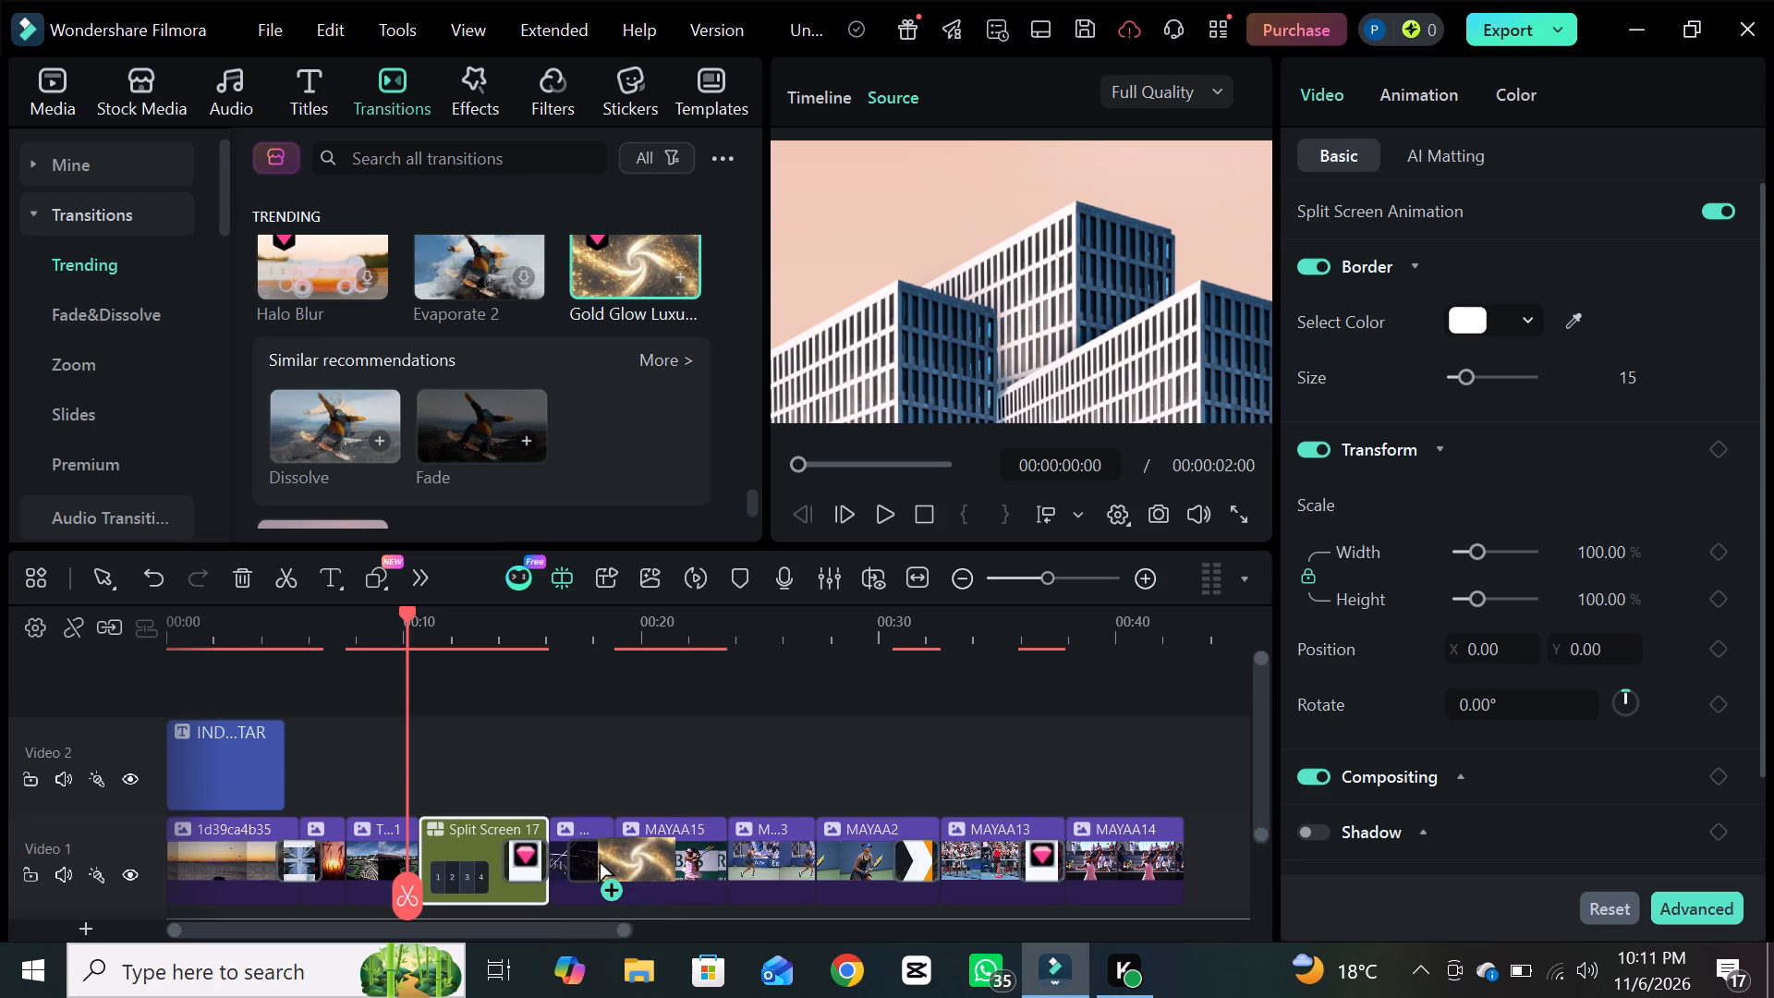
{"action": "left_click_drag", "start_coordinate": [598, 859], "coordinate": [593, 851]}
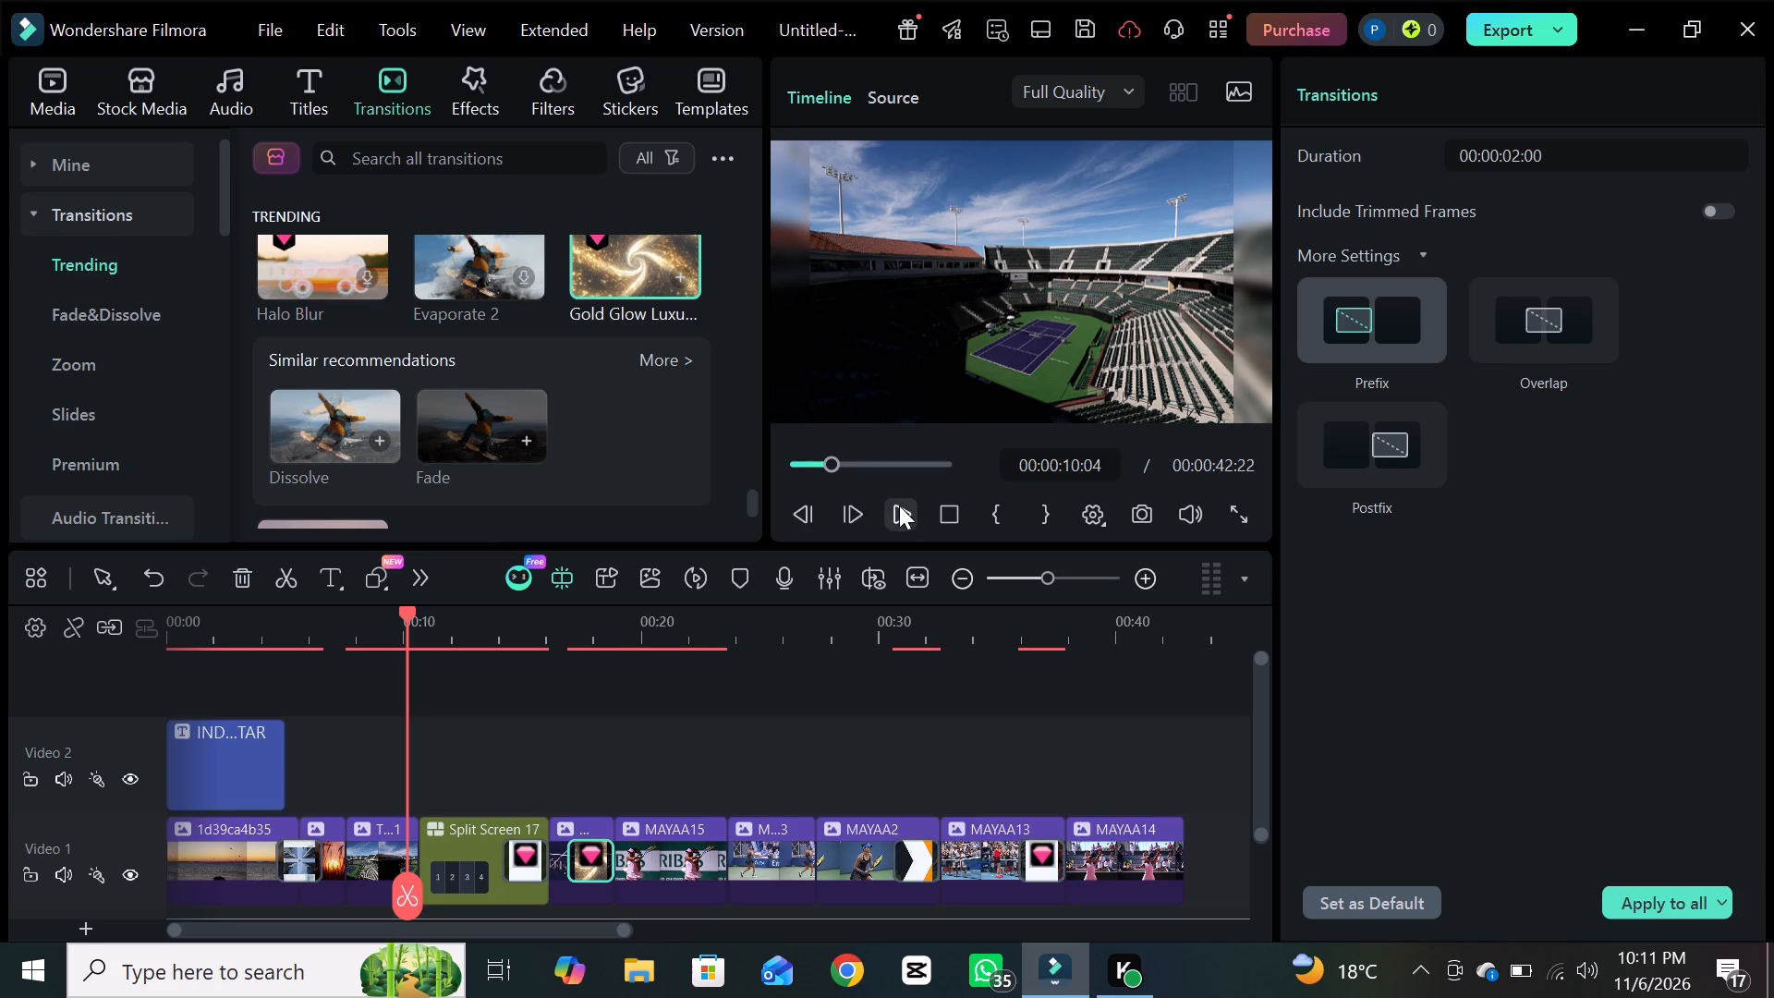
Preview the timeline across the new transition, replay it from before the split screen, and pause at 00:00:38:07 in the MAYAA14 clip.
{"action": "left_click", "coordinate": [899, 505]}
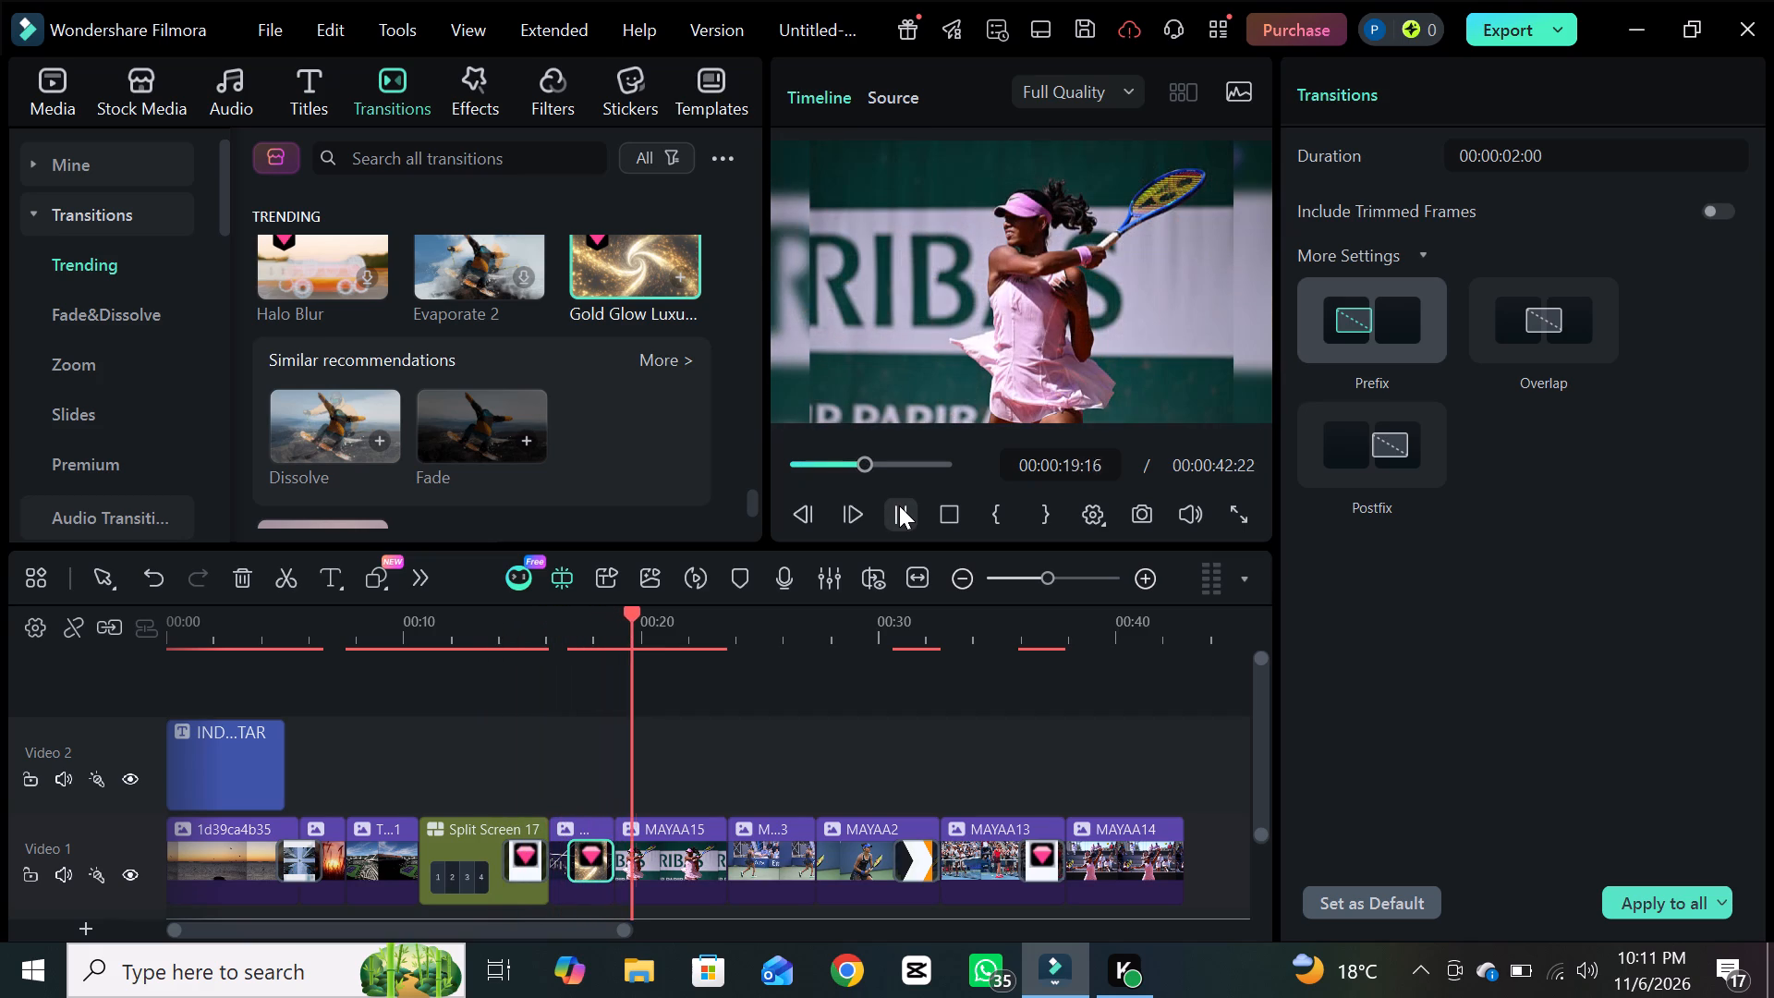
{"action": "left_click", "coordinate": [815, 473]}
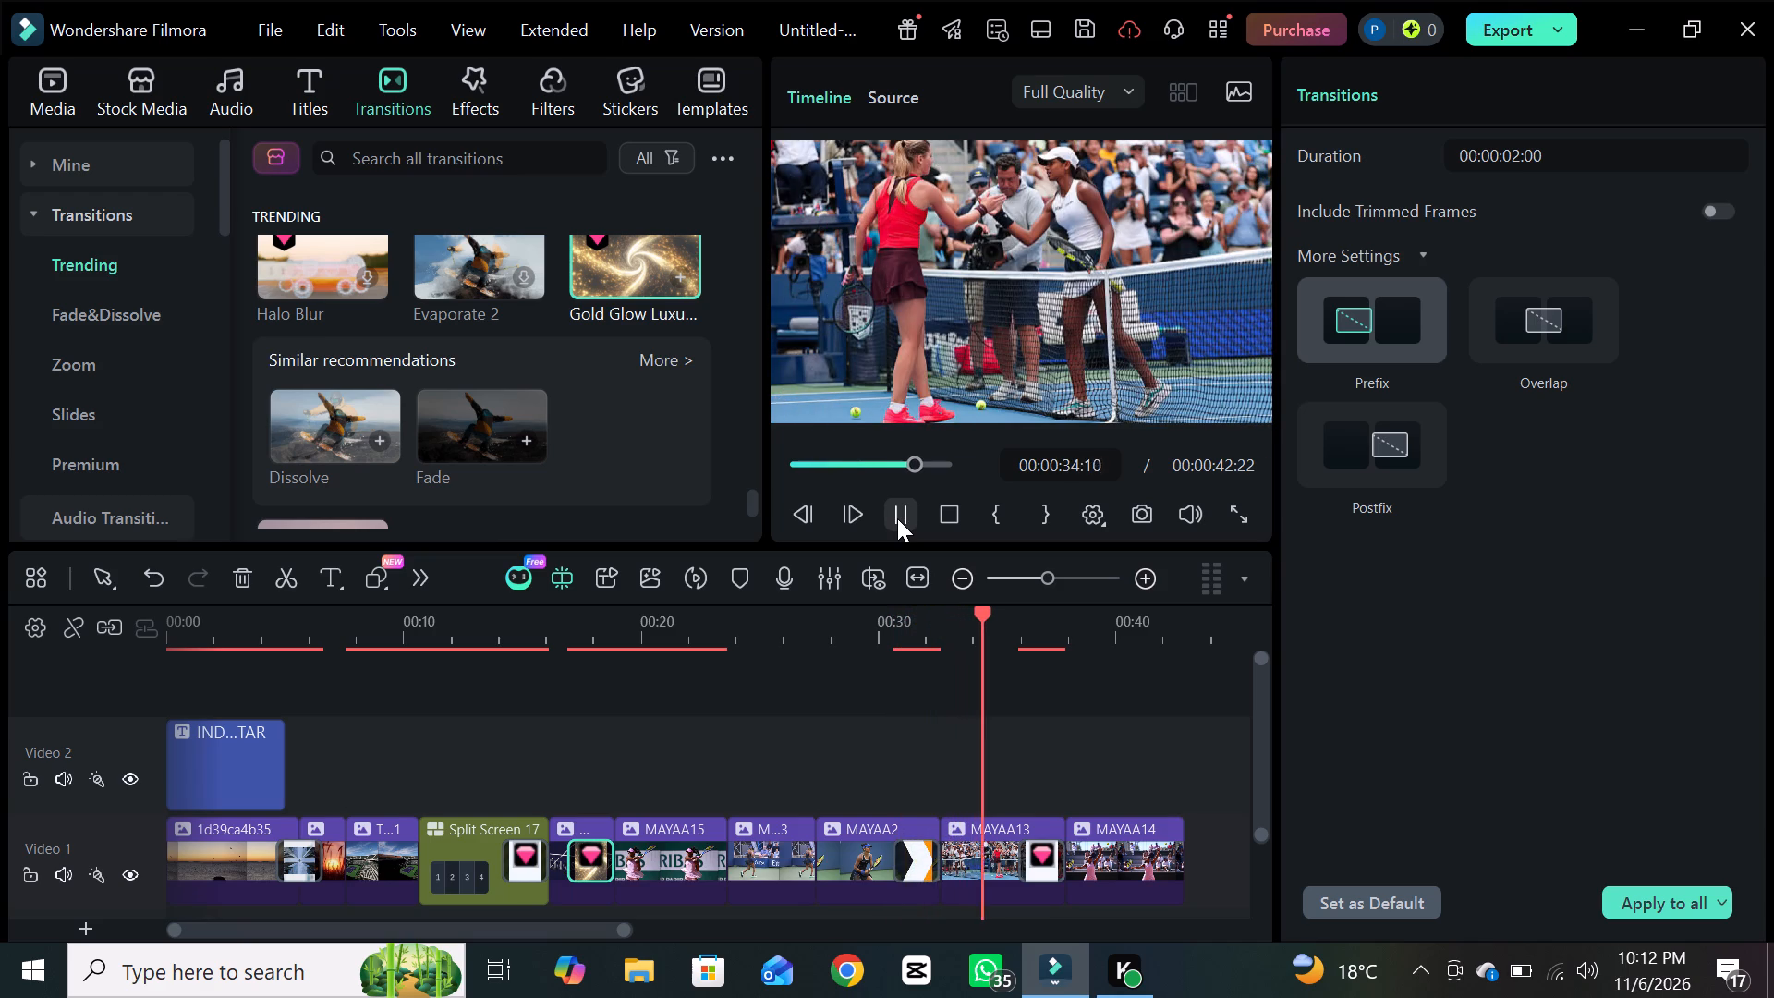
{"action": "left_click", "coordinate": [897, 518]}
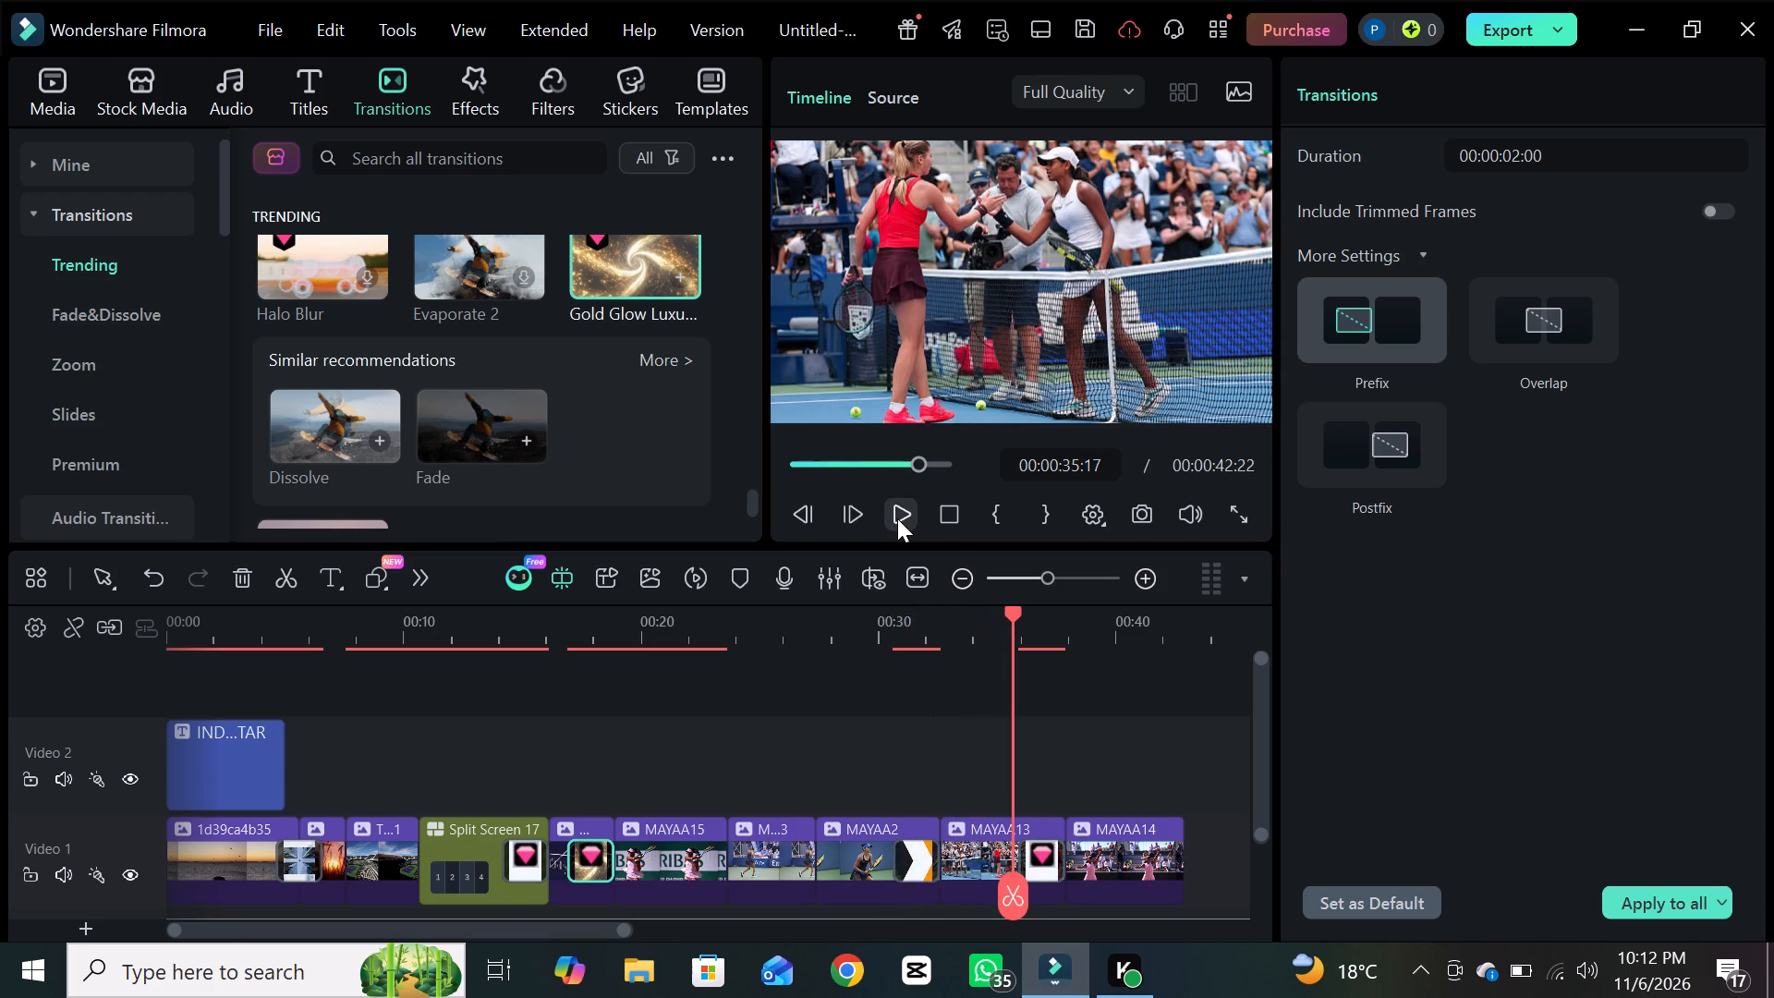
{"action": "left_click", "coordinate": [897, 518]}
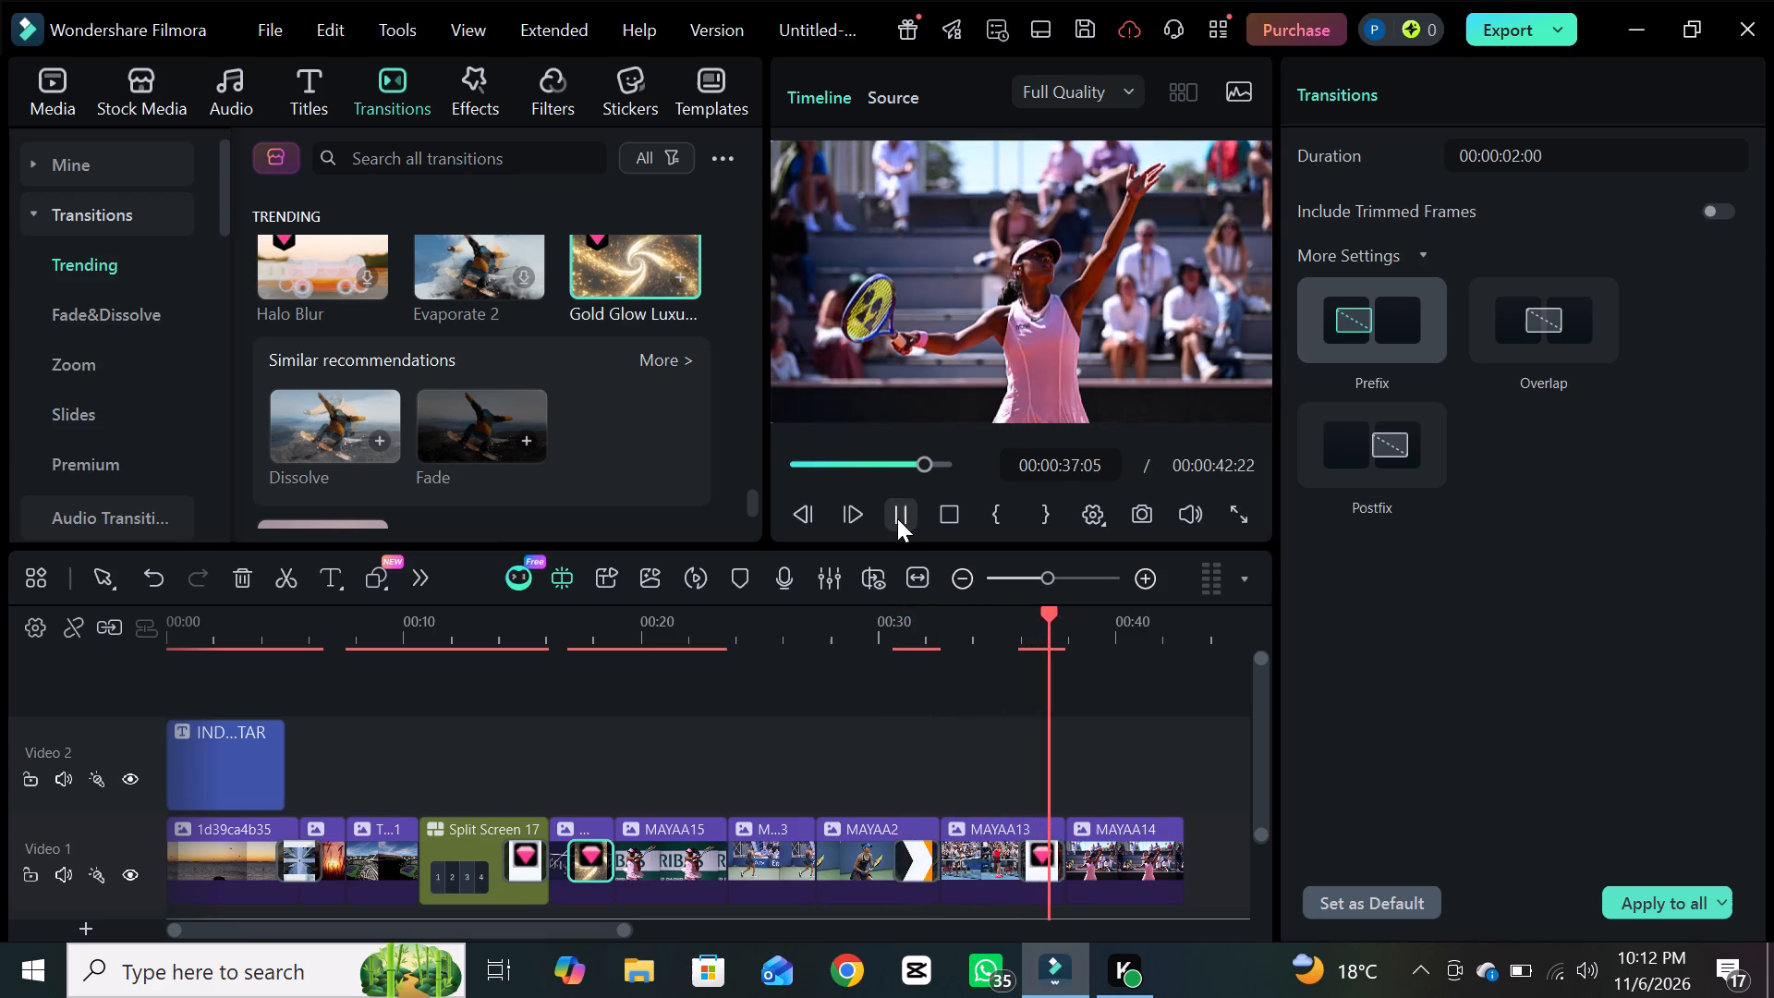
{"action": "left_click", "coordinate": [897, 518]}
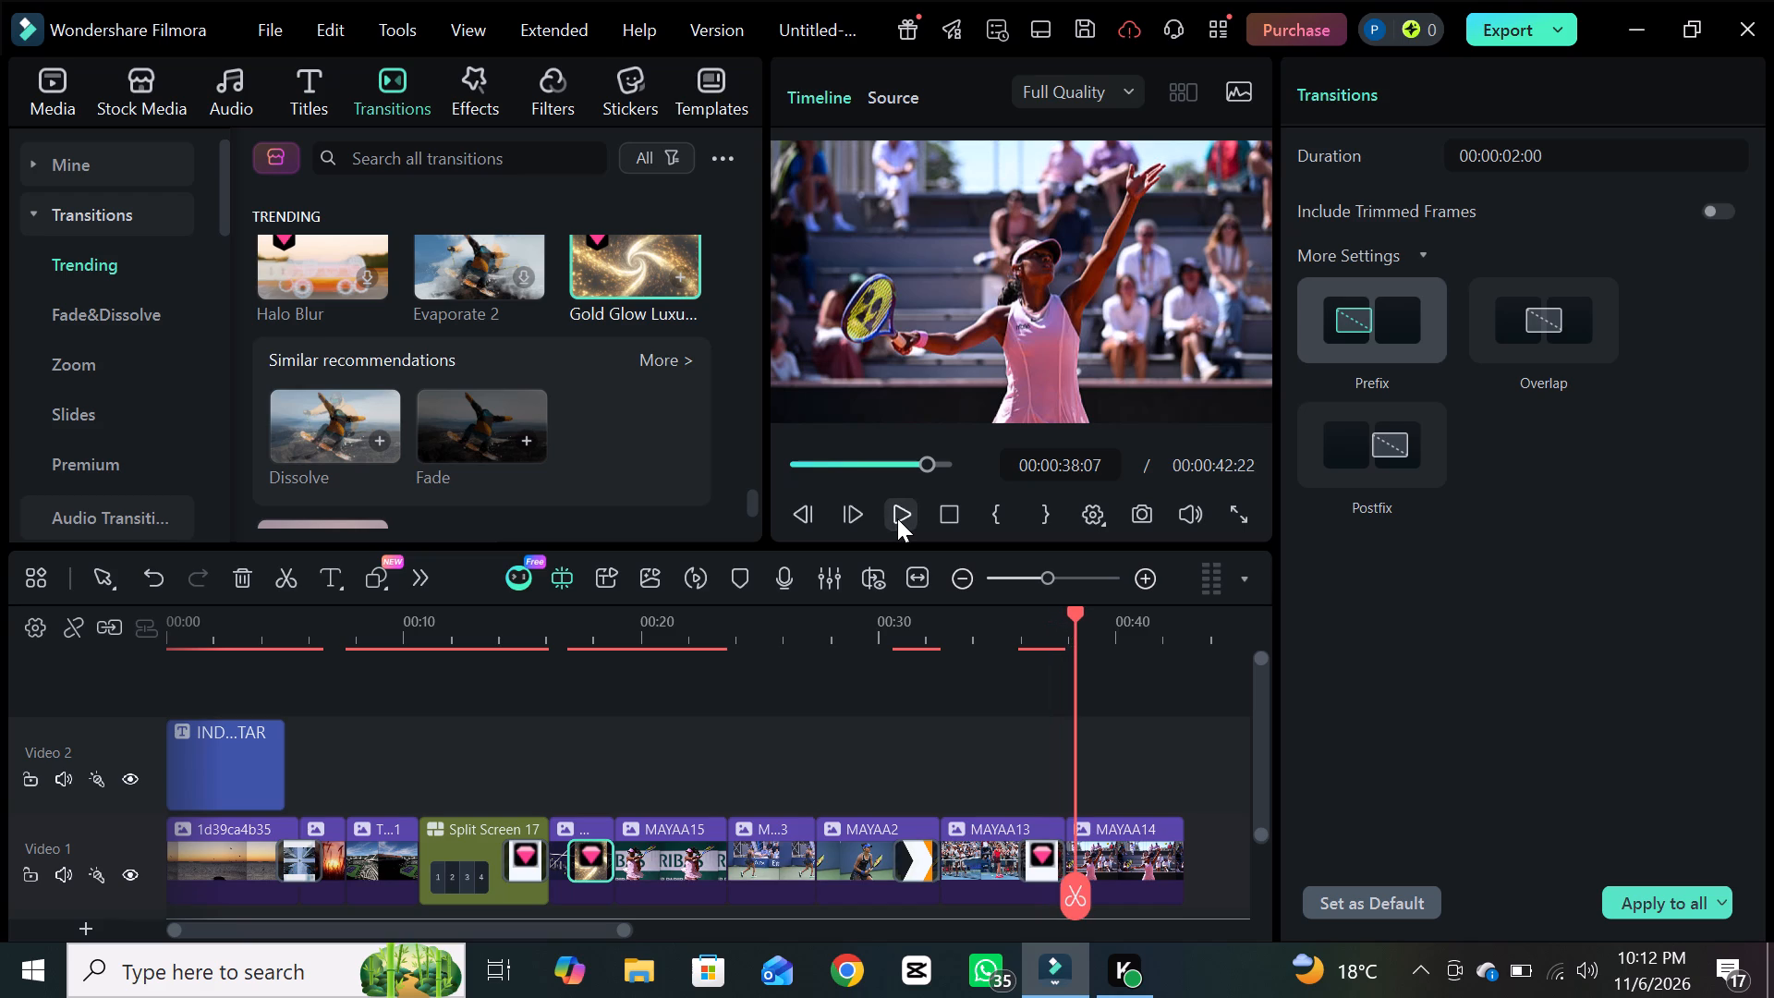
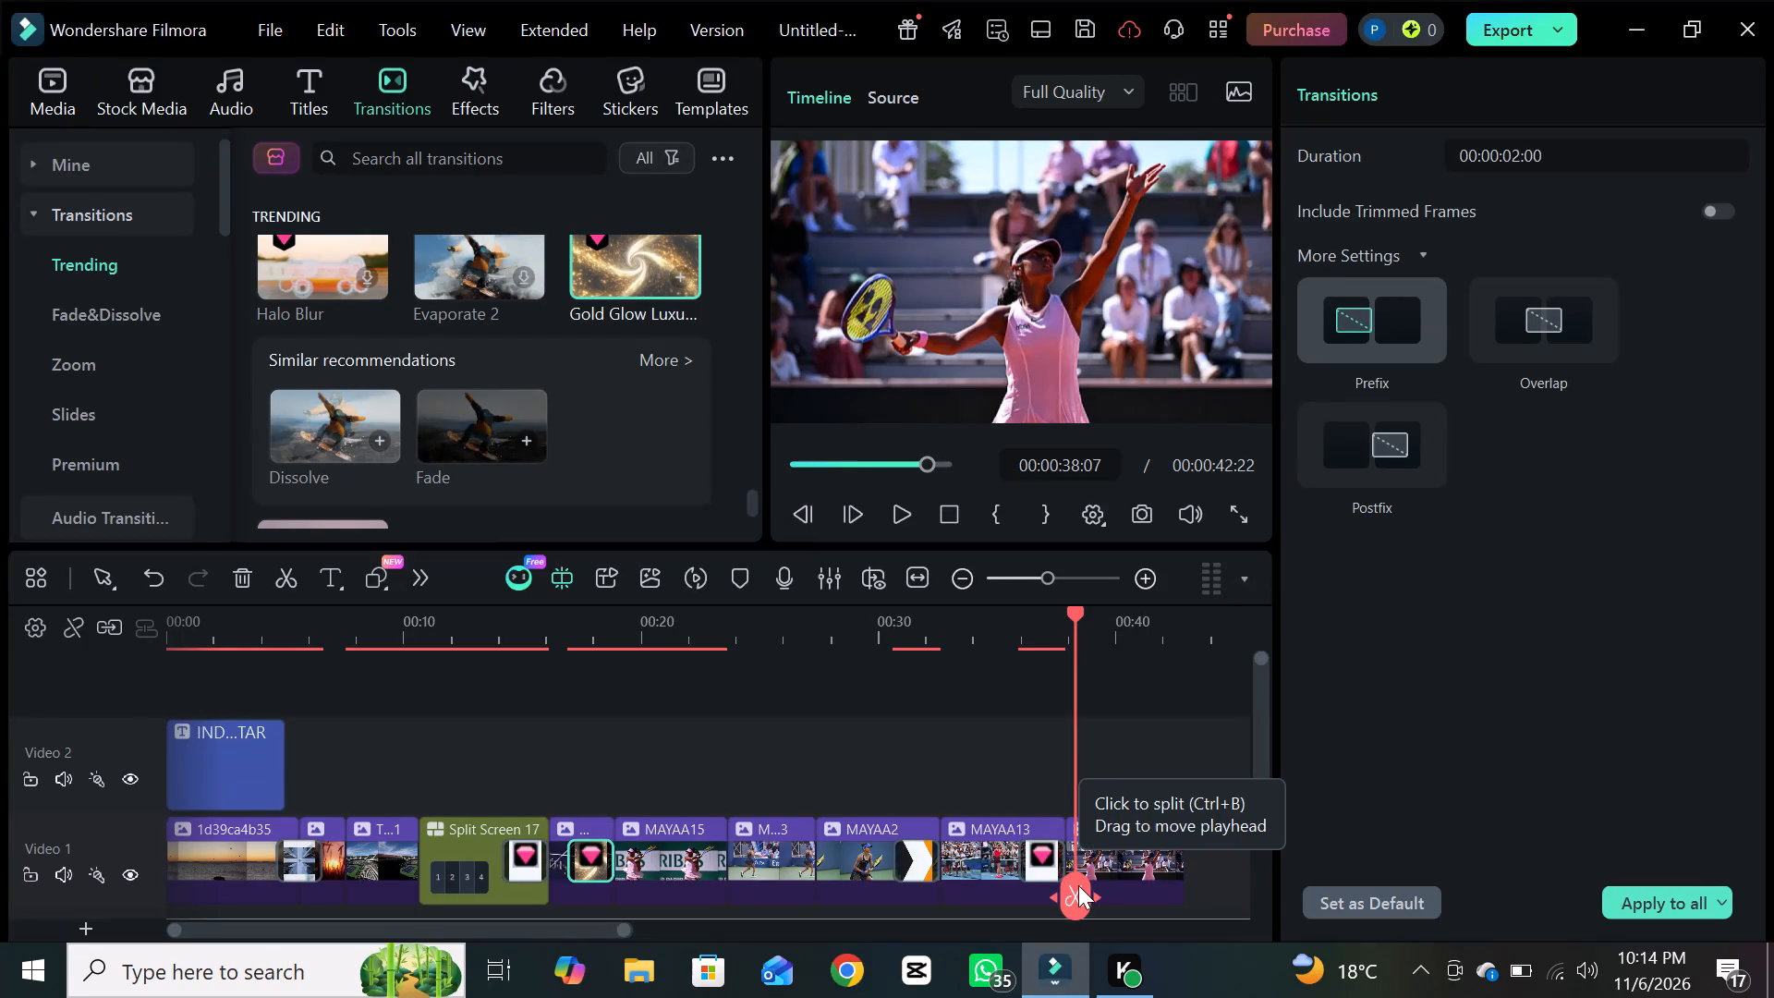
Play the timeline from the beginning and pause at 00:00:29:18 in the MAYAA2 clip.
{"action": "left_click", "coordinate": [793, 463]}
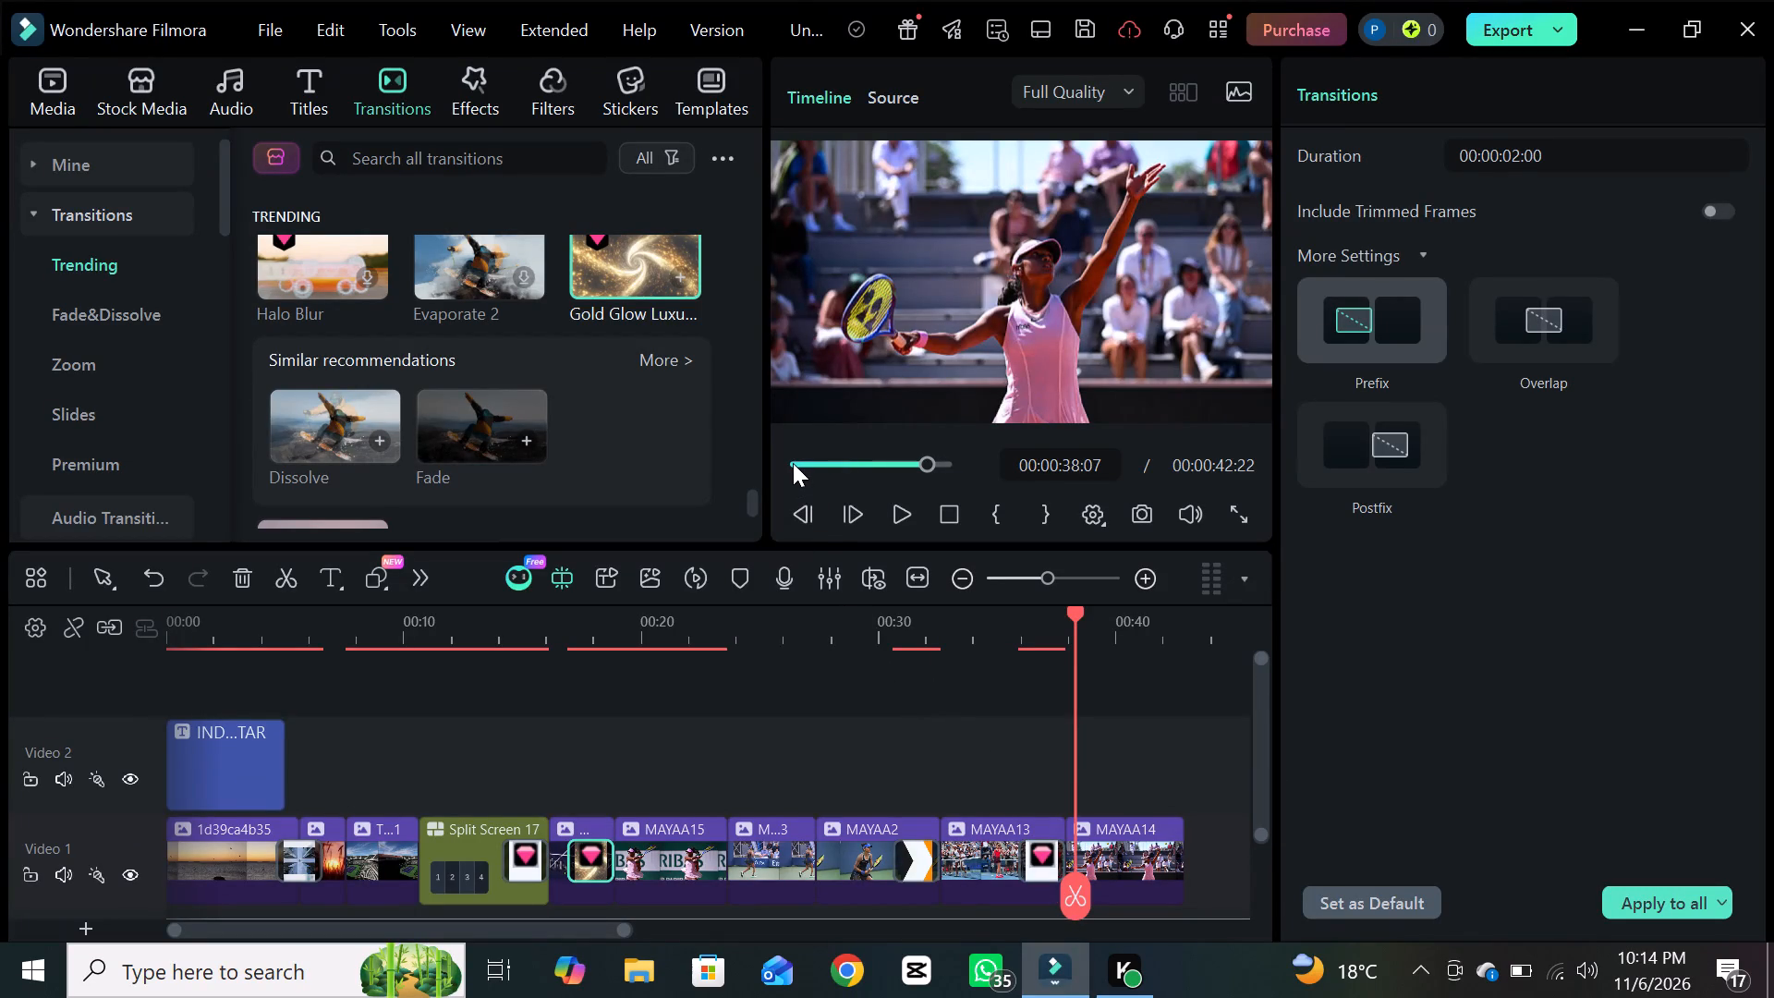
{"action": "left_click", "coordinate": [905, 511]}
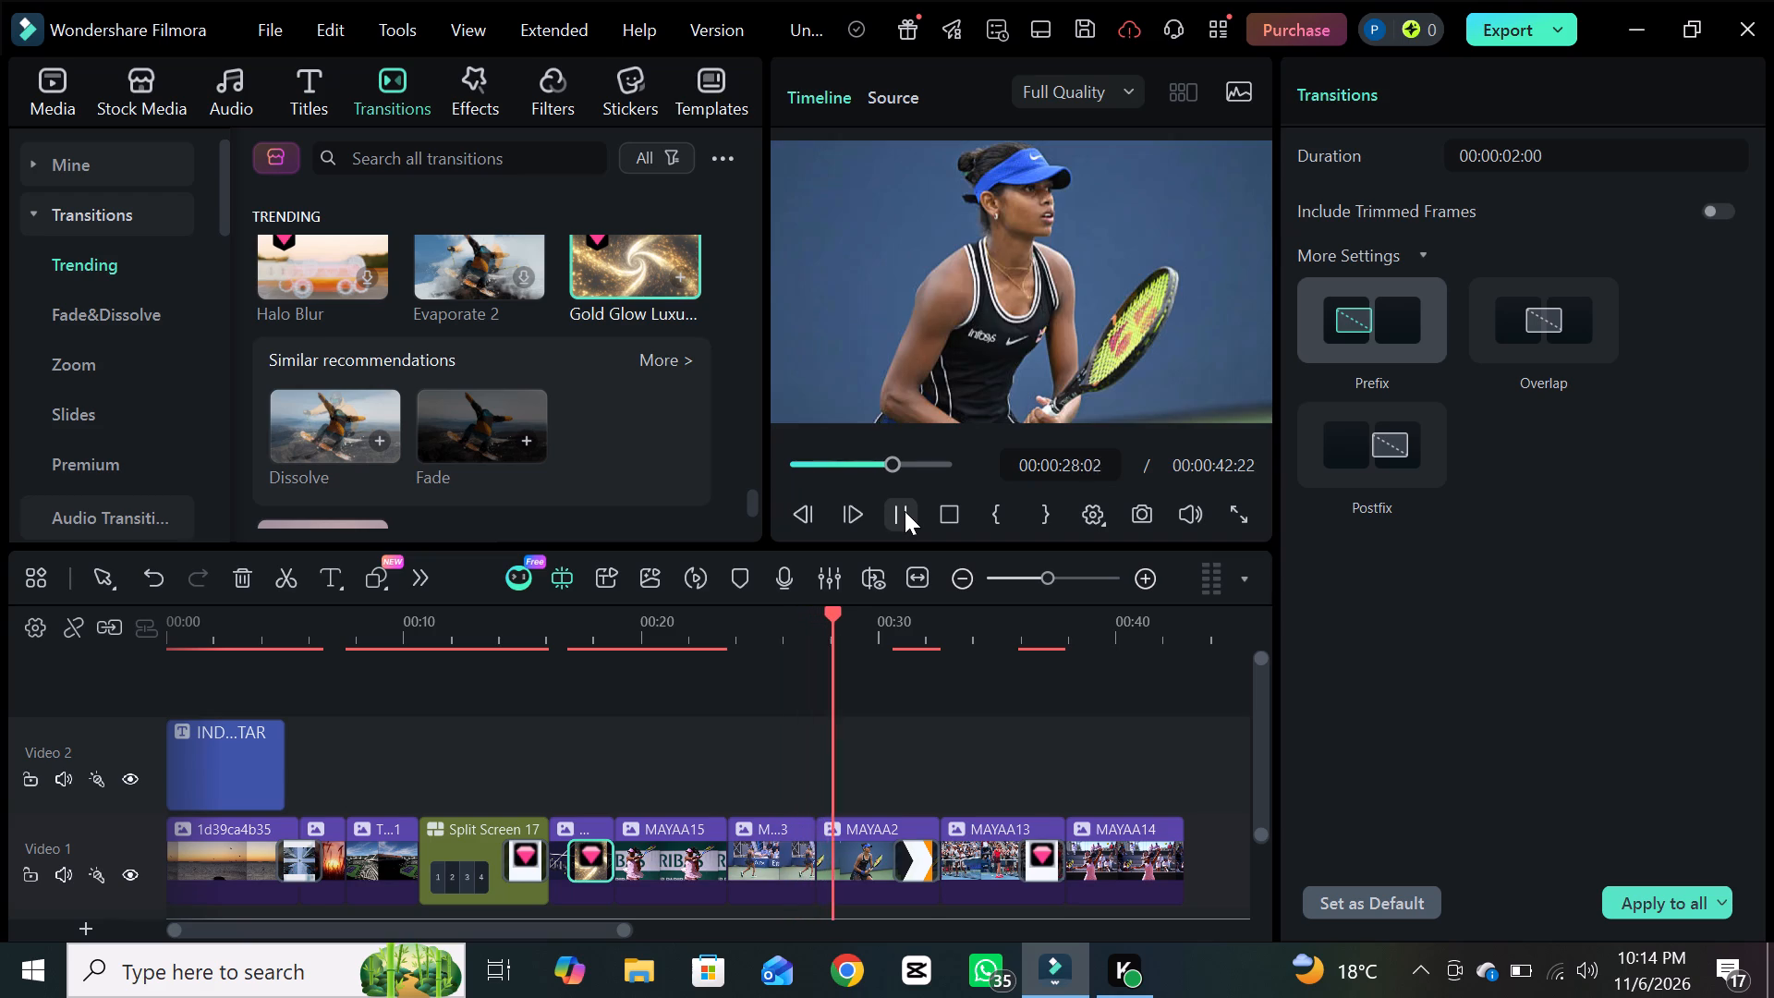
{"action": "left_click", "coordinate": [903, 502]}
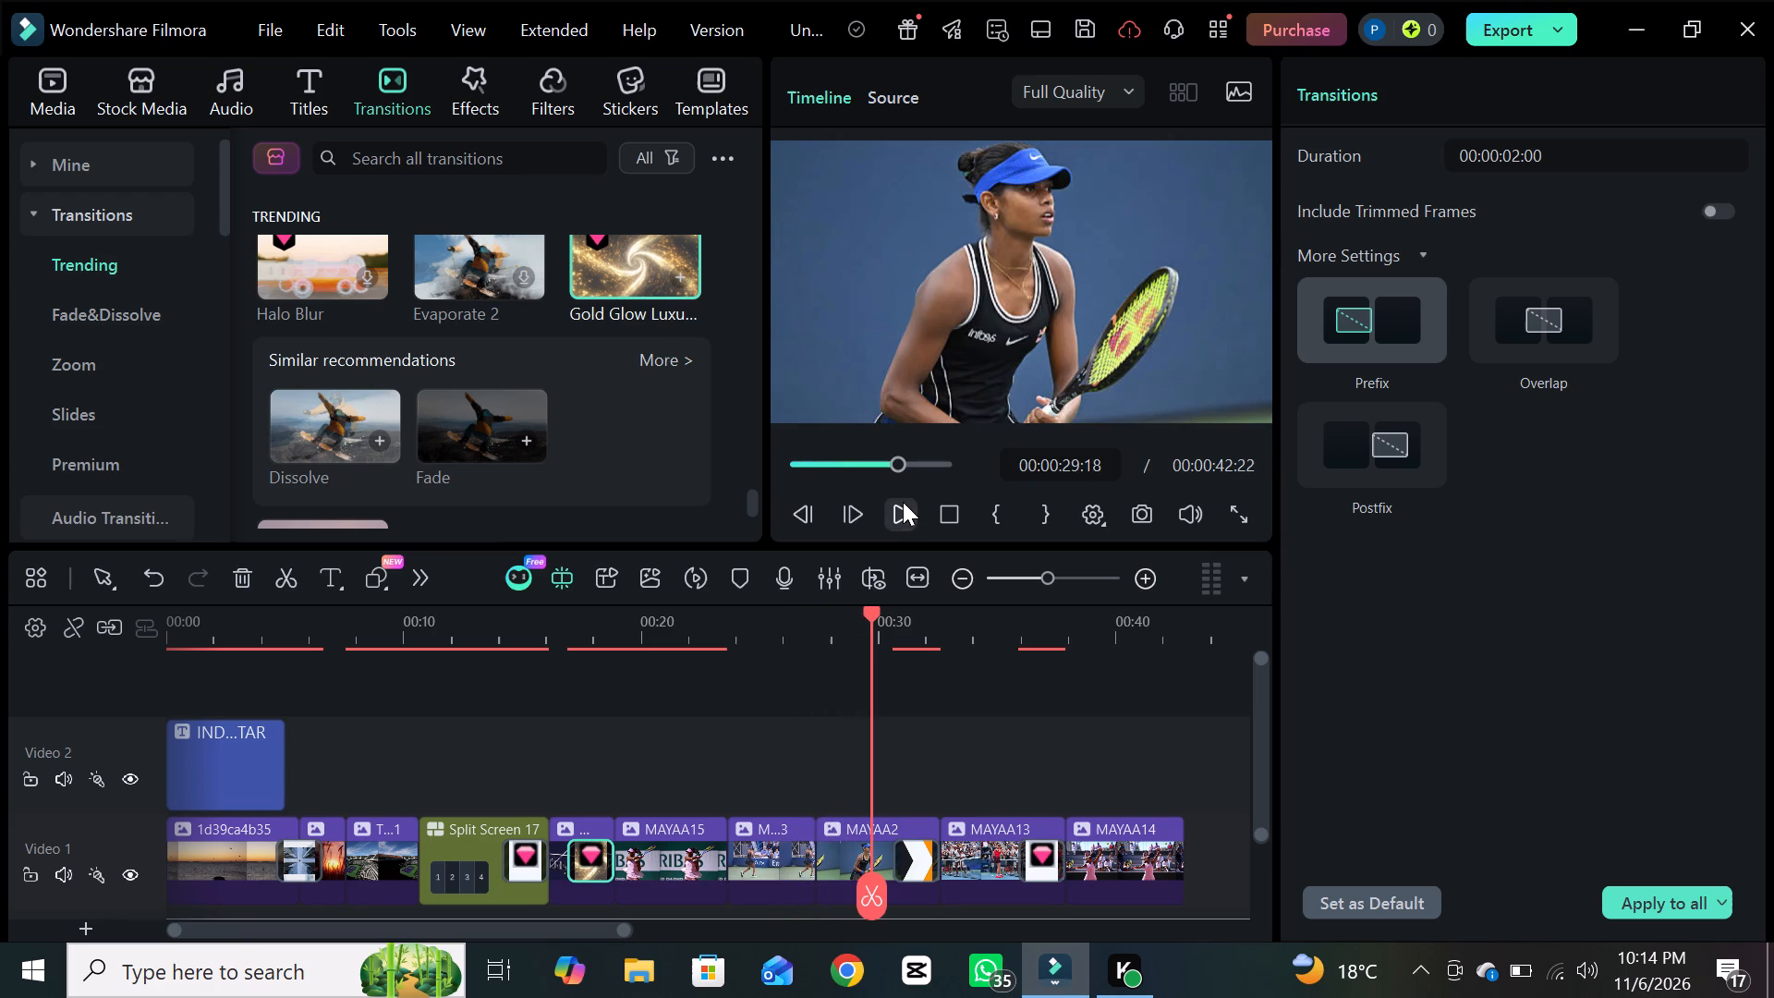
Apply a zoom-out Pan & Zoom to the MAYAA2 clip, starting at the centred 306 x 204 frame and ending at the full image.
{"action": "right_click", "coordinate": [943, 290]}
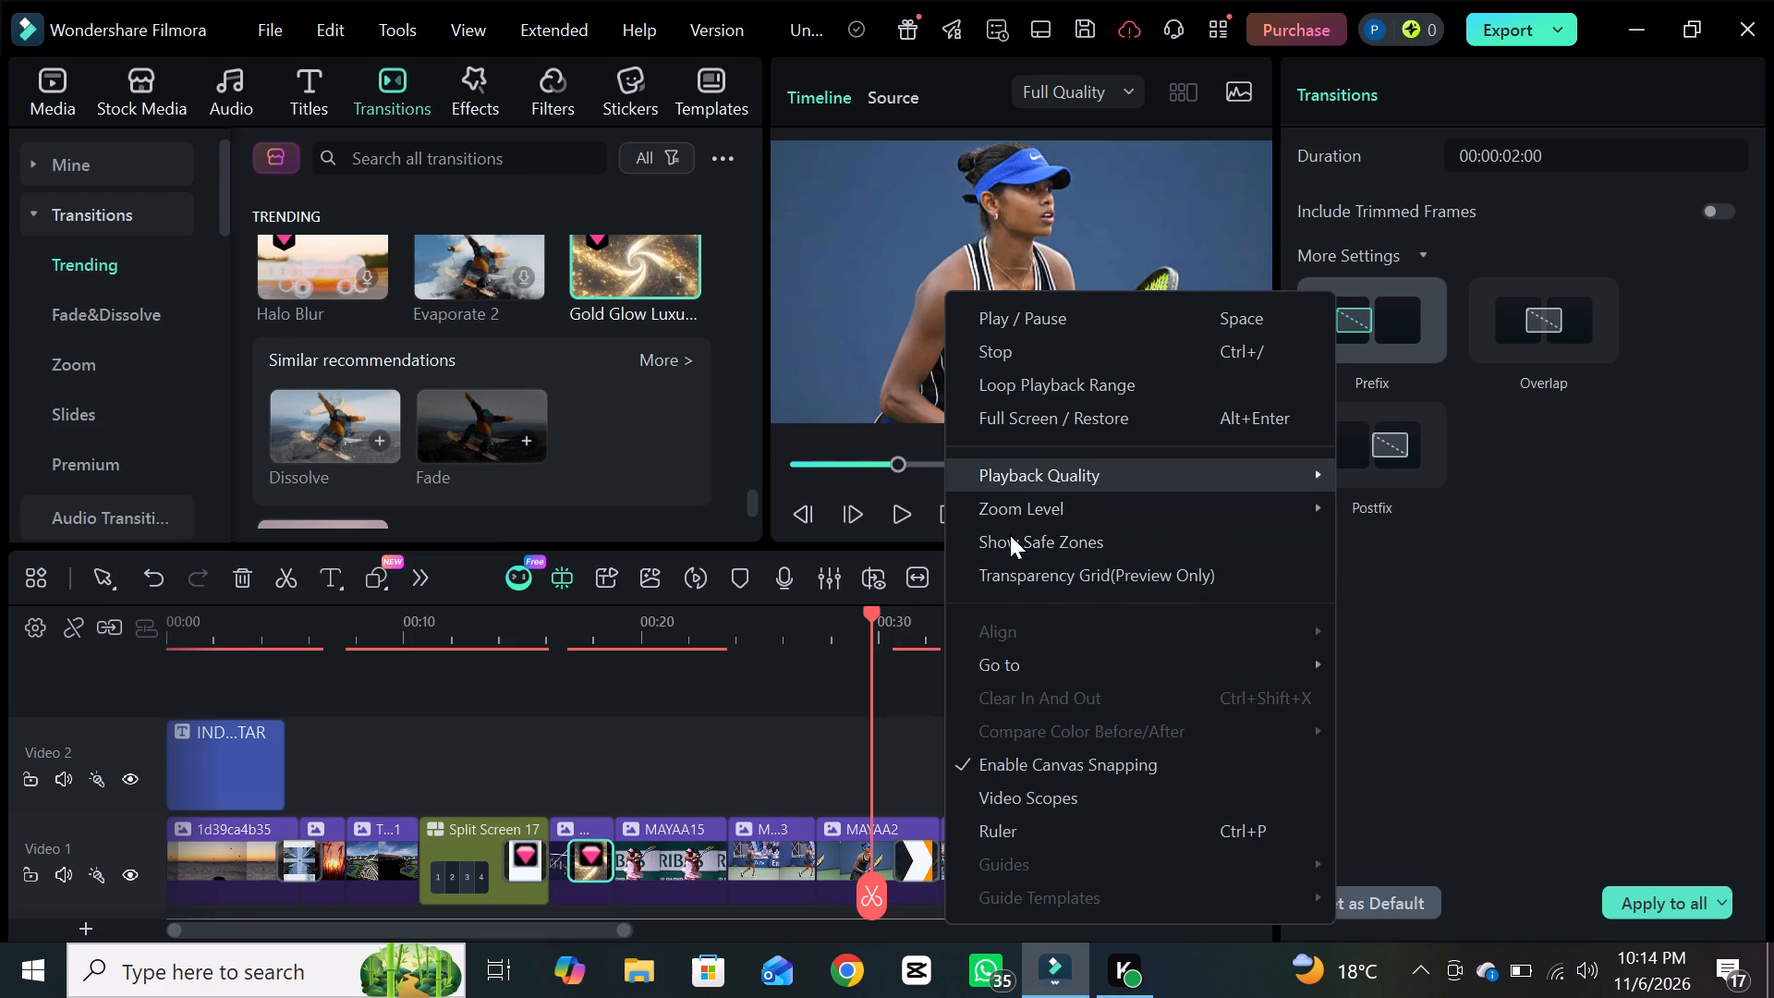
{"action": "left_click", "coordinate": [897, 352]}
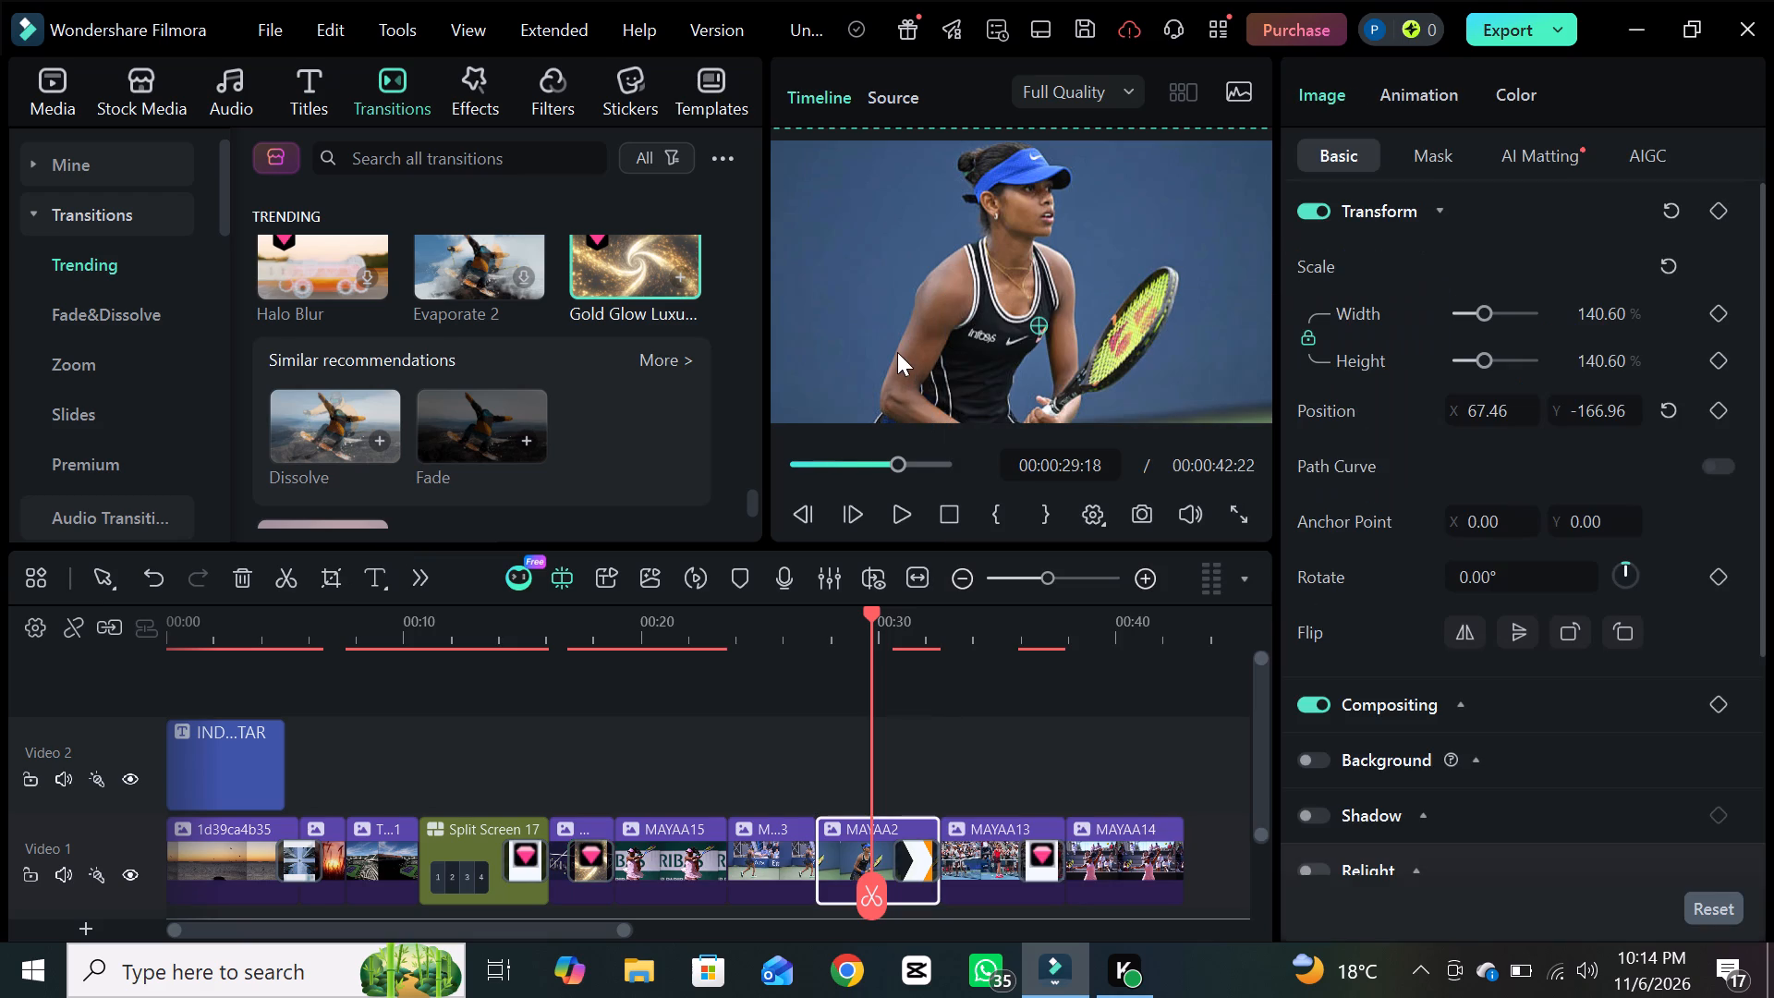
{"action": "right_click", "coordinate": [843, 823]}
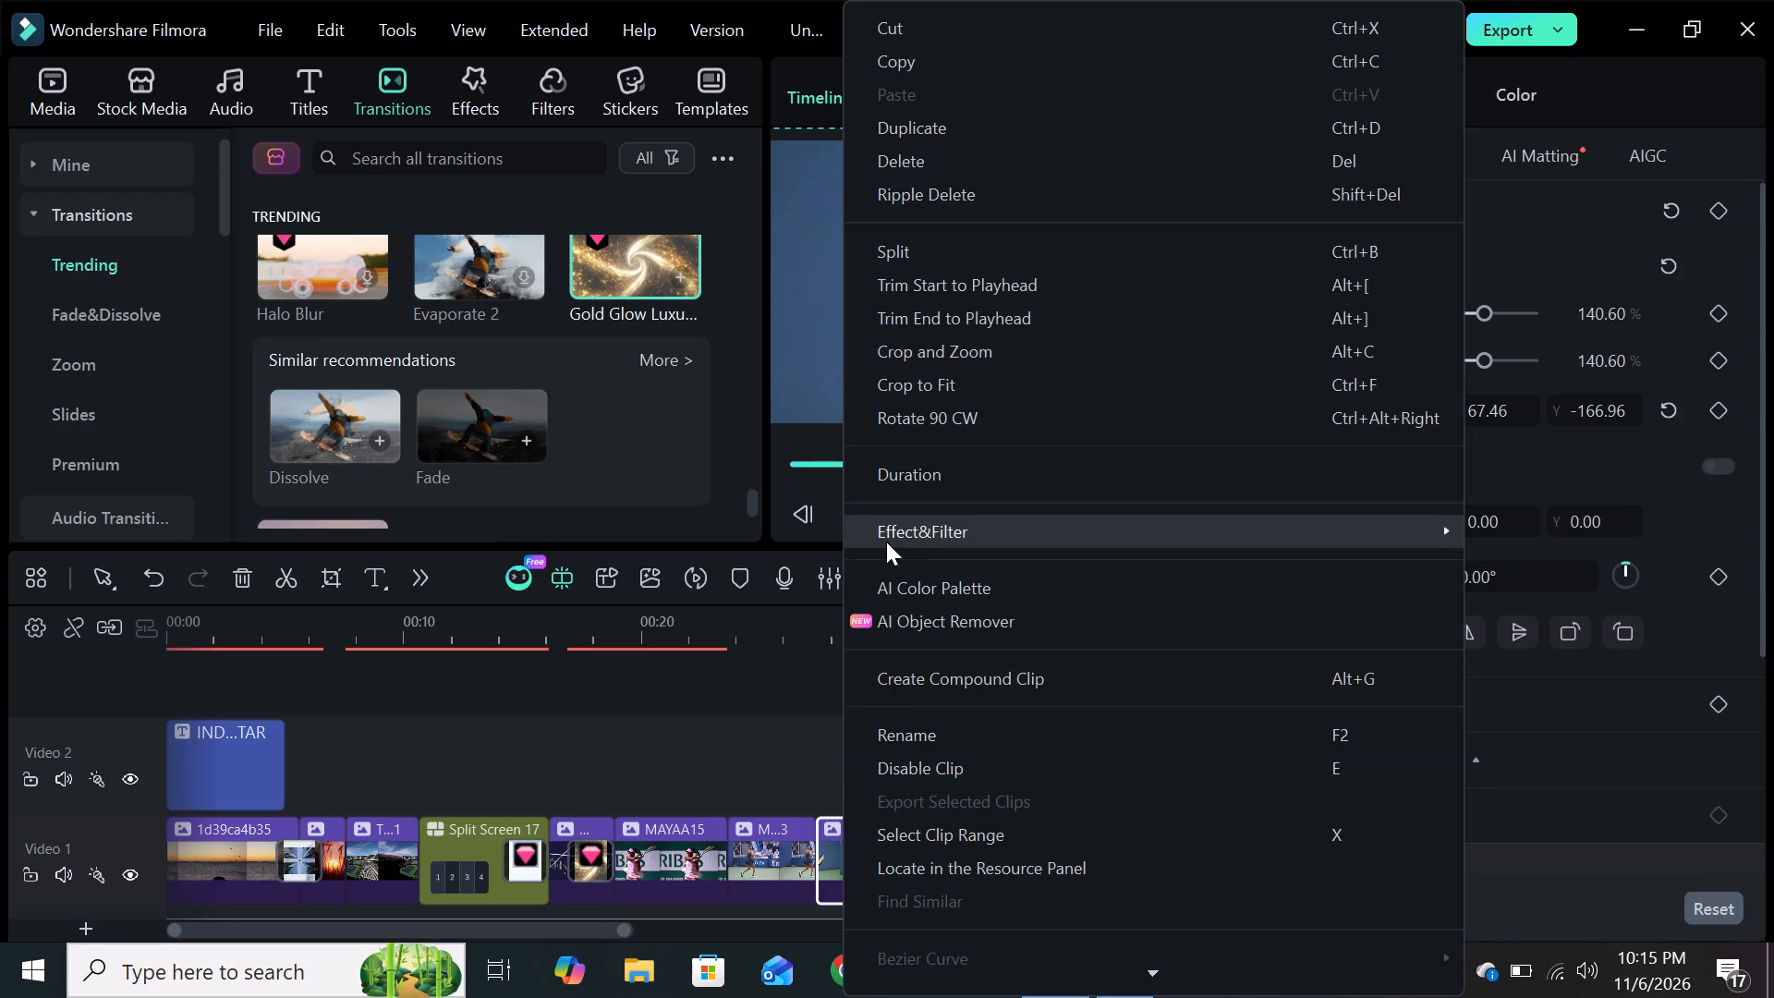
{"action": "left_click", "coordinate": [910, 359]}
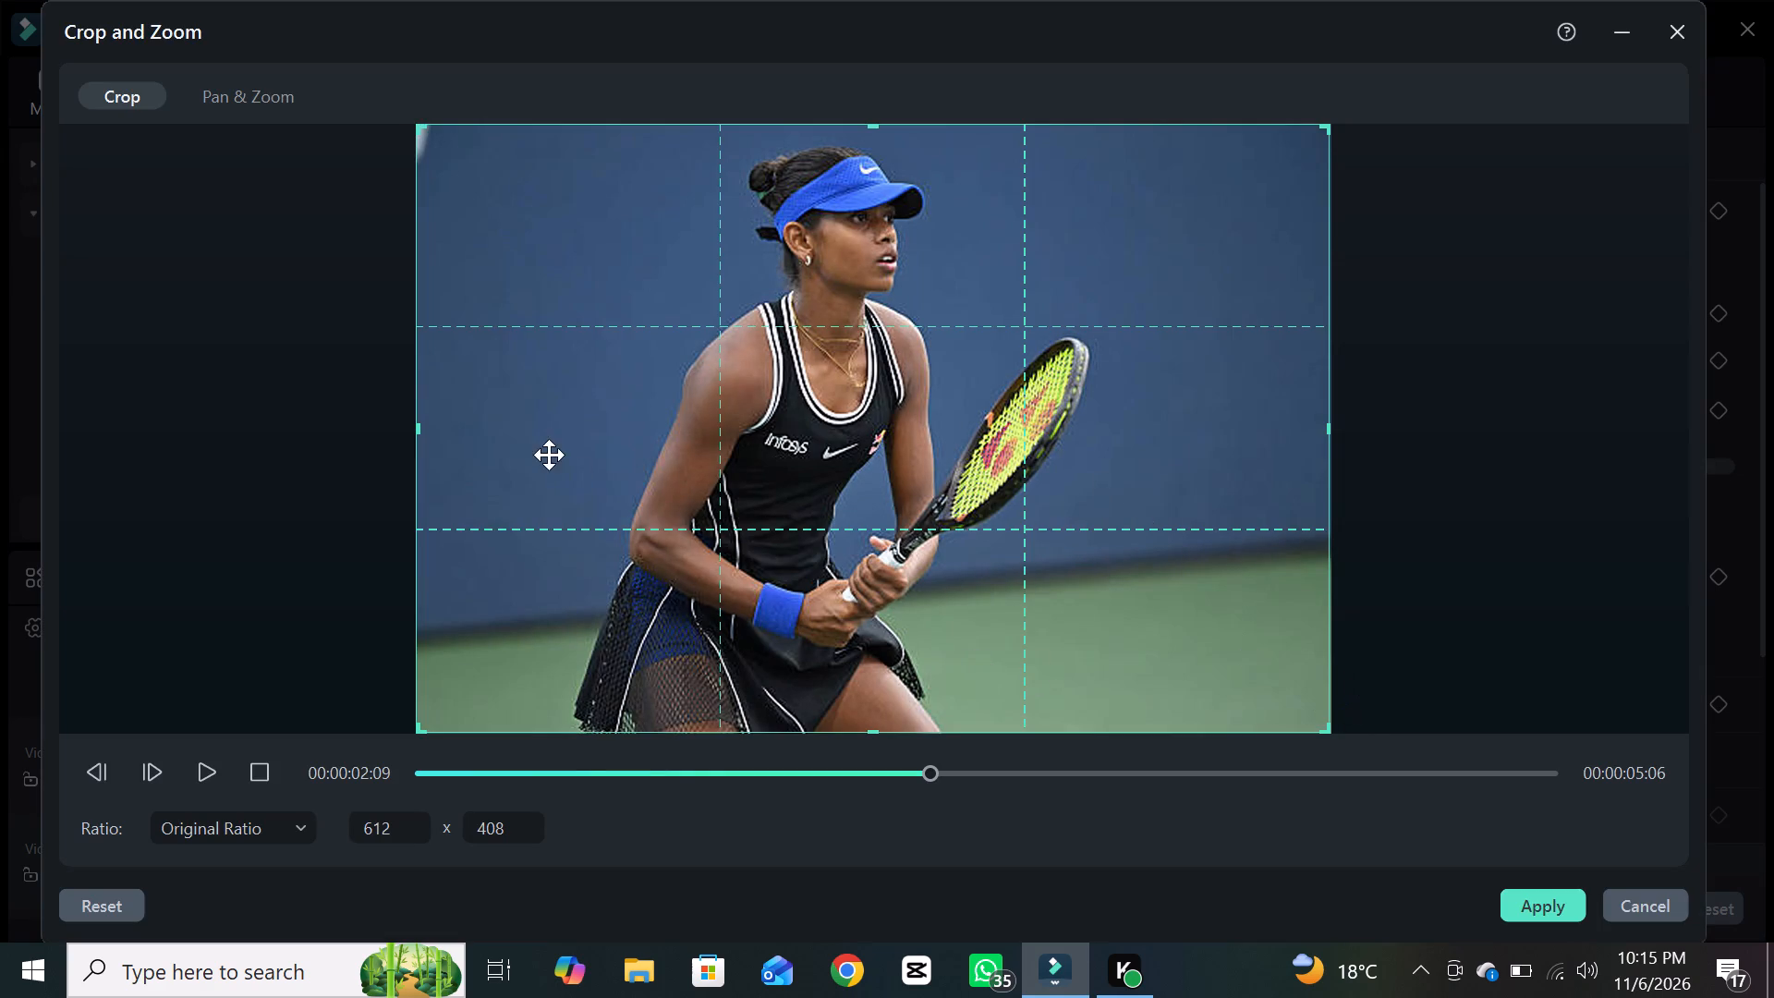
{"action": "left_click", "coordinate": [281, 89]}
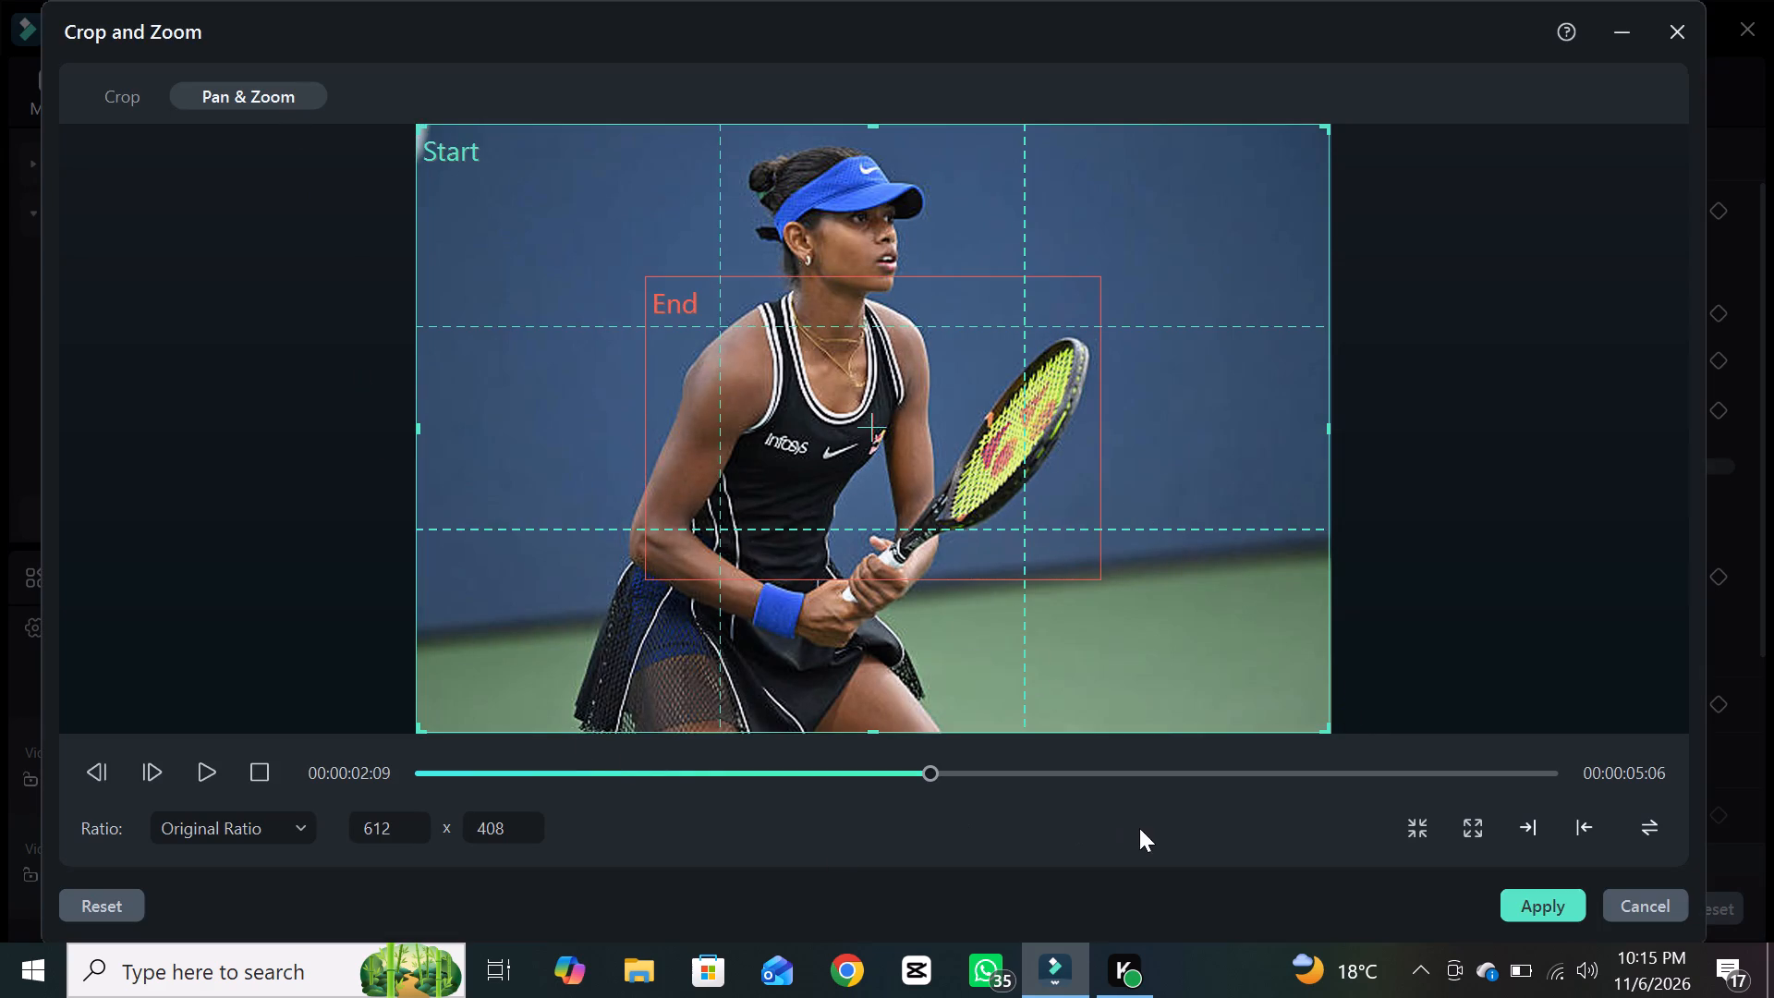
{"action": "left_click", "coordinate": [1471, 829]}
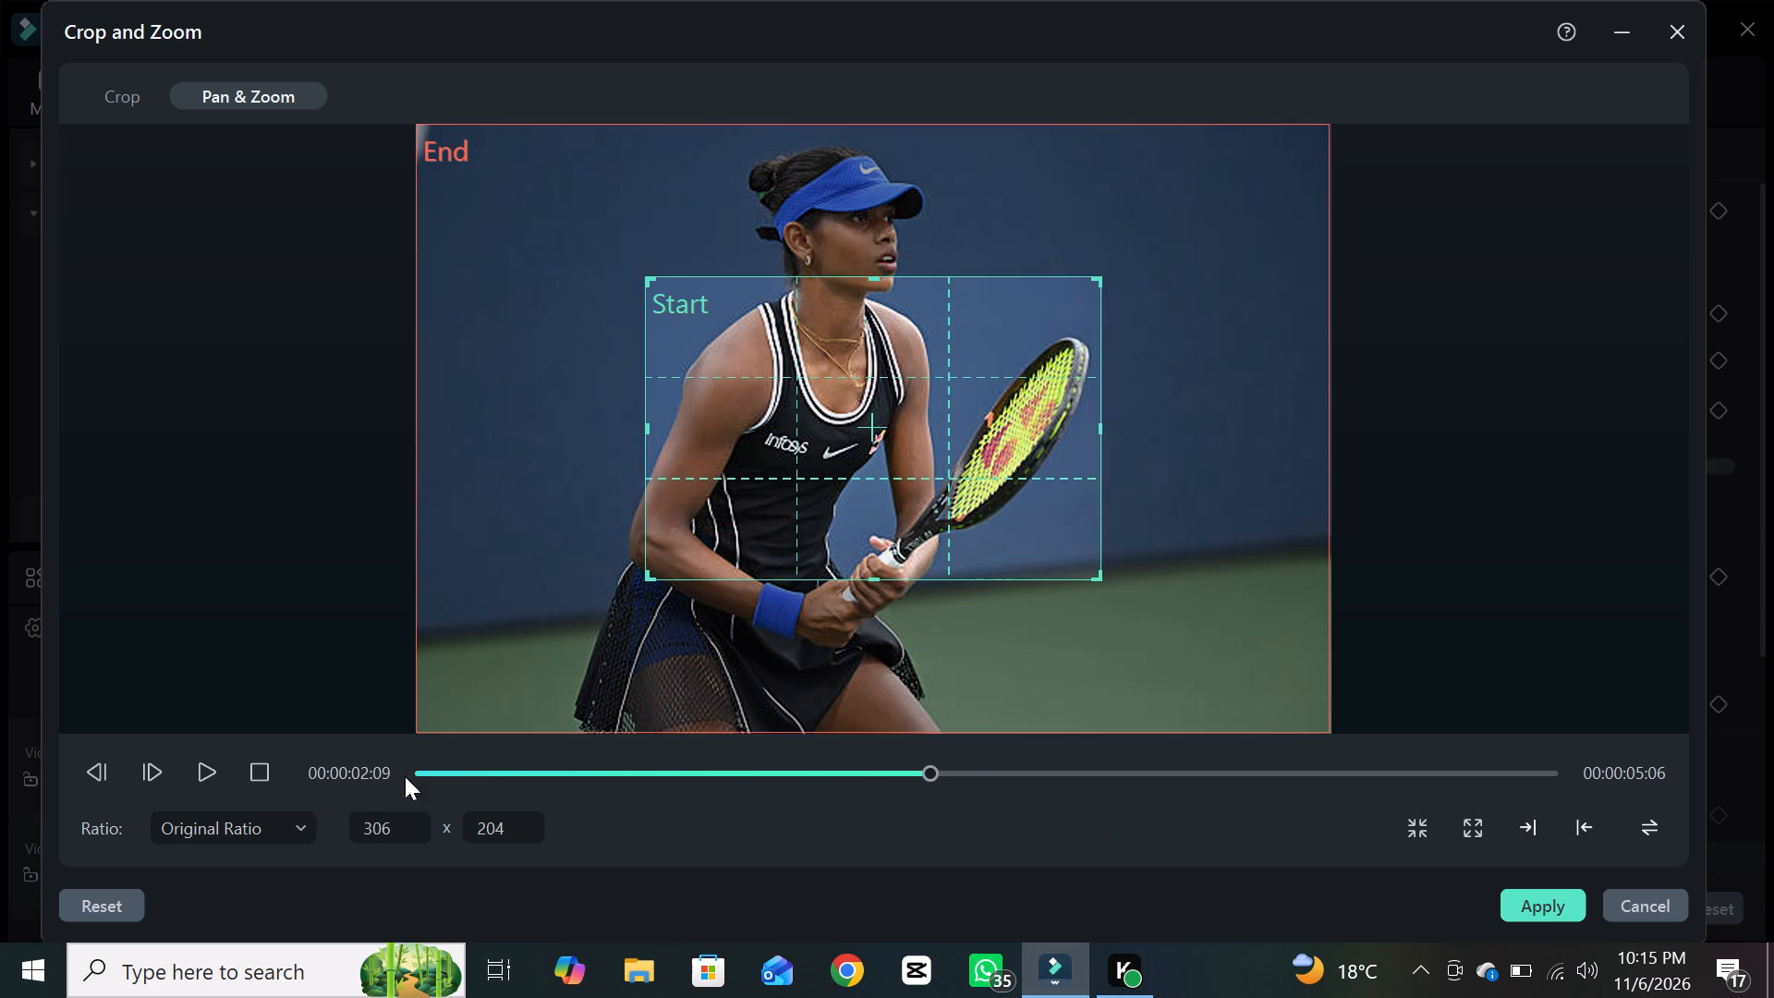
{"action": "left_click", "coordinate": [208, 770]}
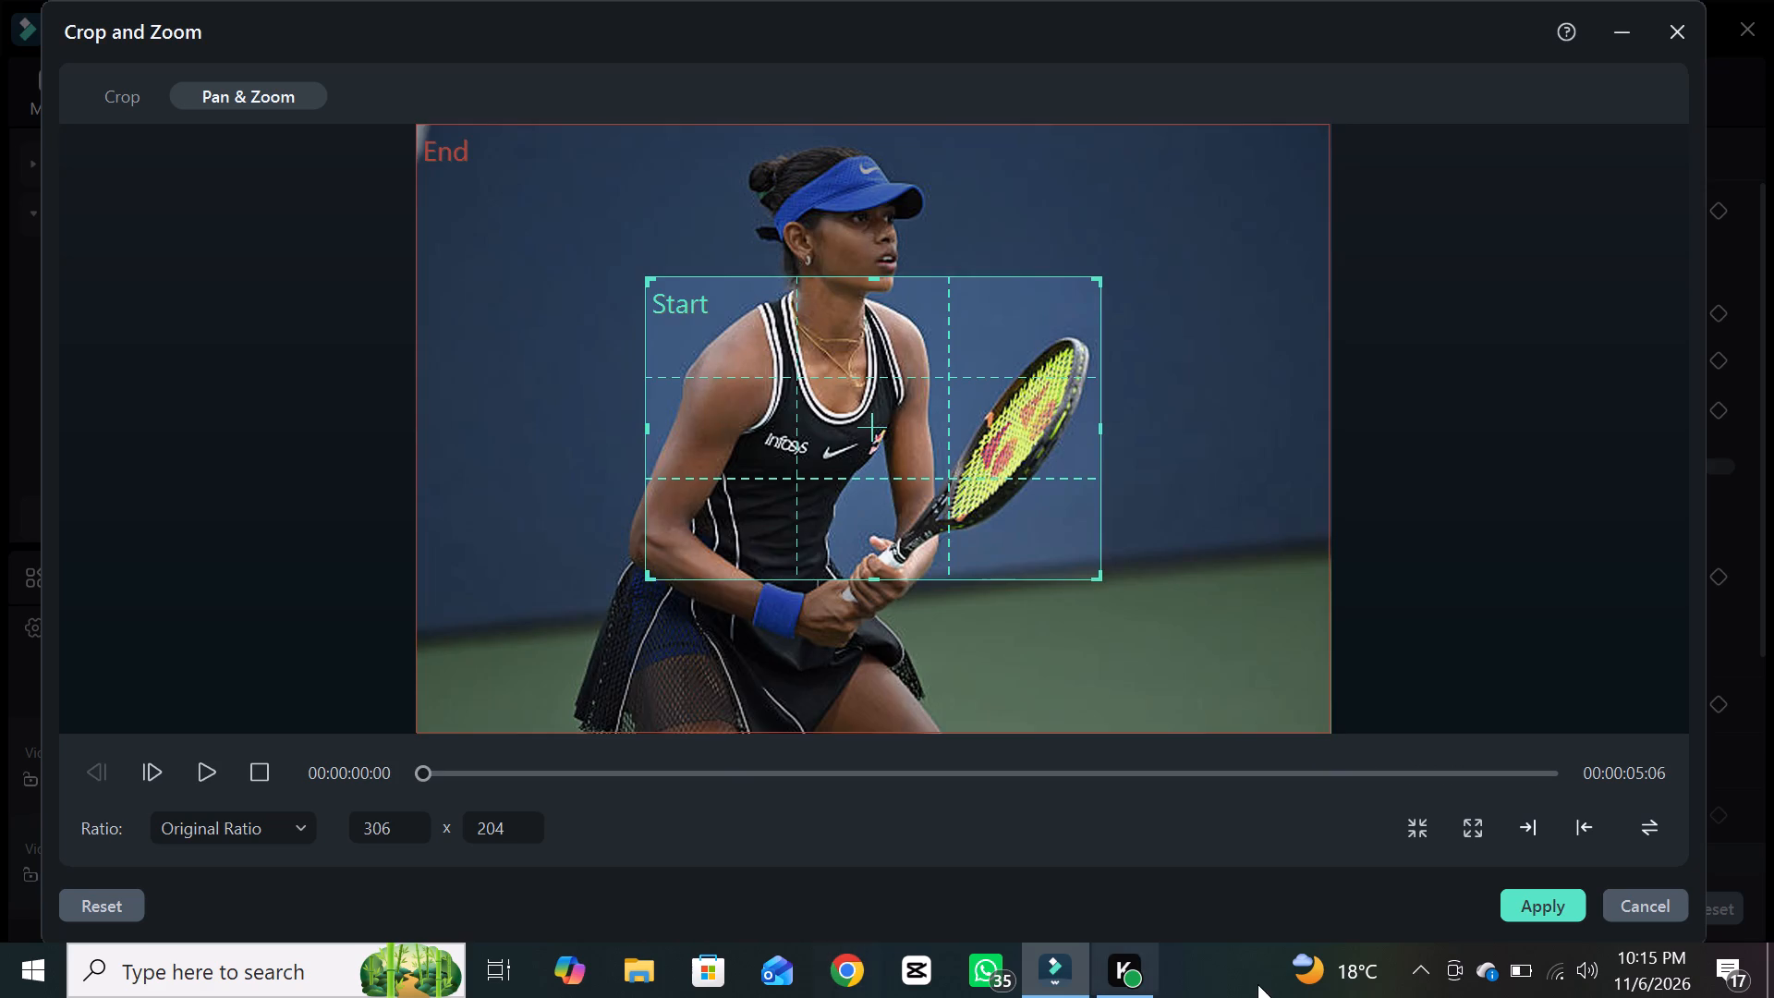
{"action": "left_click", "coordinate": [1523, 908]}
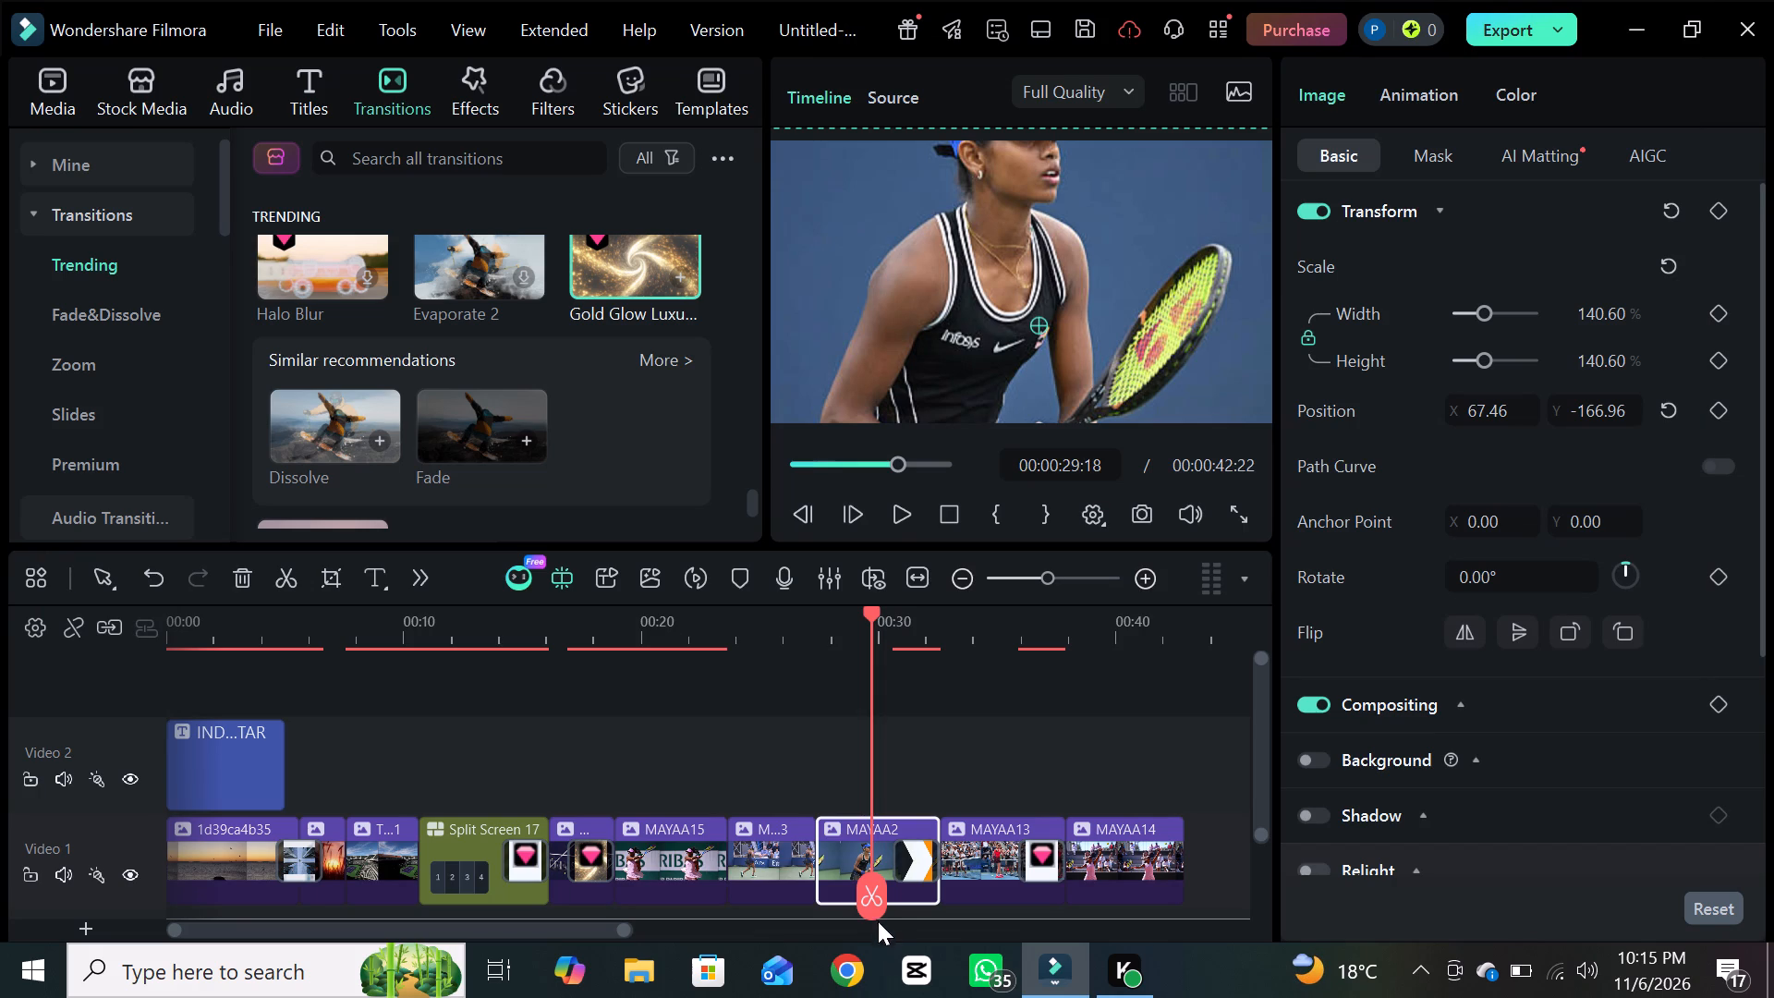
Preview the timeline from 00:00:24:13 through the MAYAA2 clip and pause at 00:00:33:19.
{"action": "left_click_drag", "start_coordinate": [874, 895], "coordinate": [746, 904]}
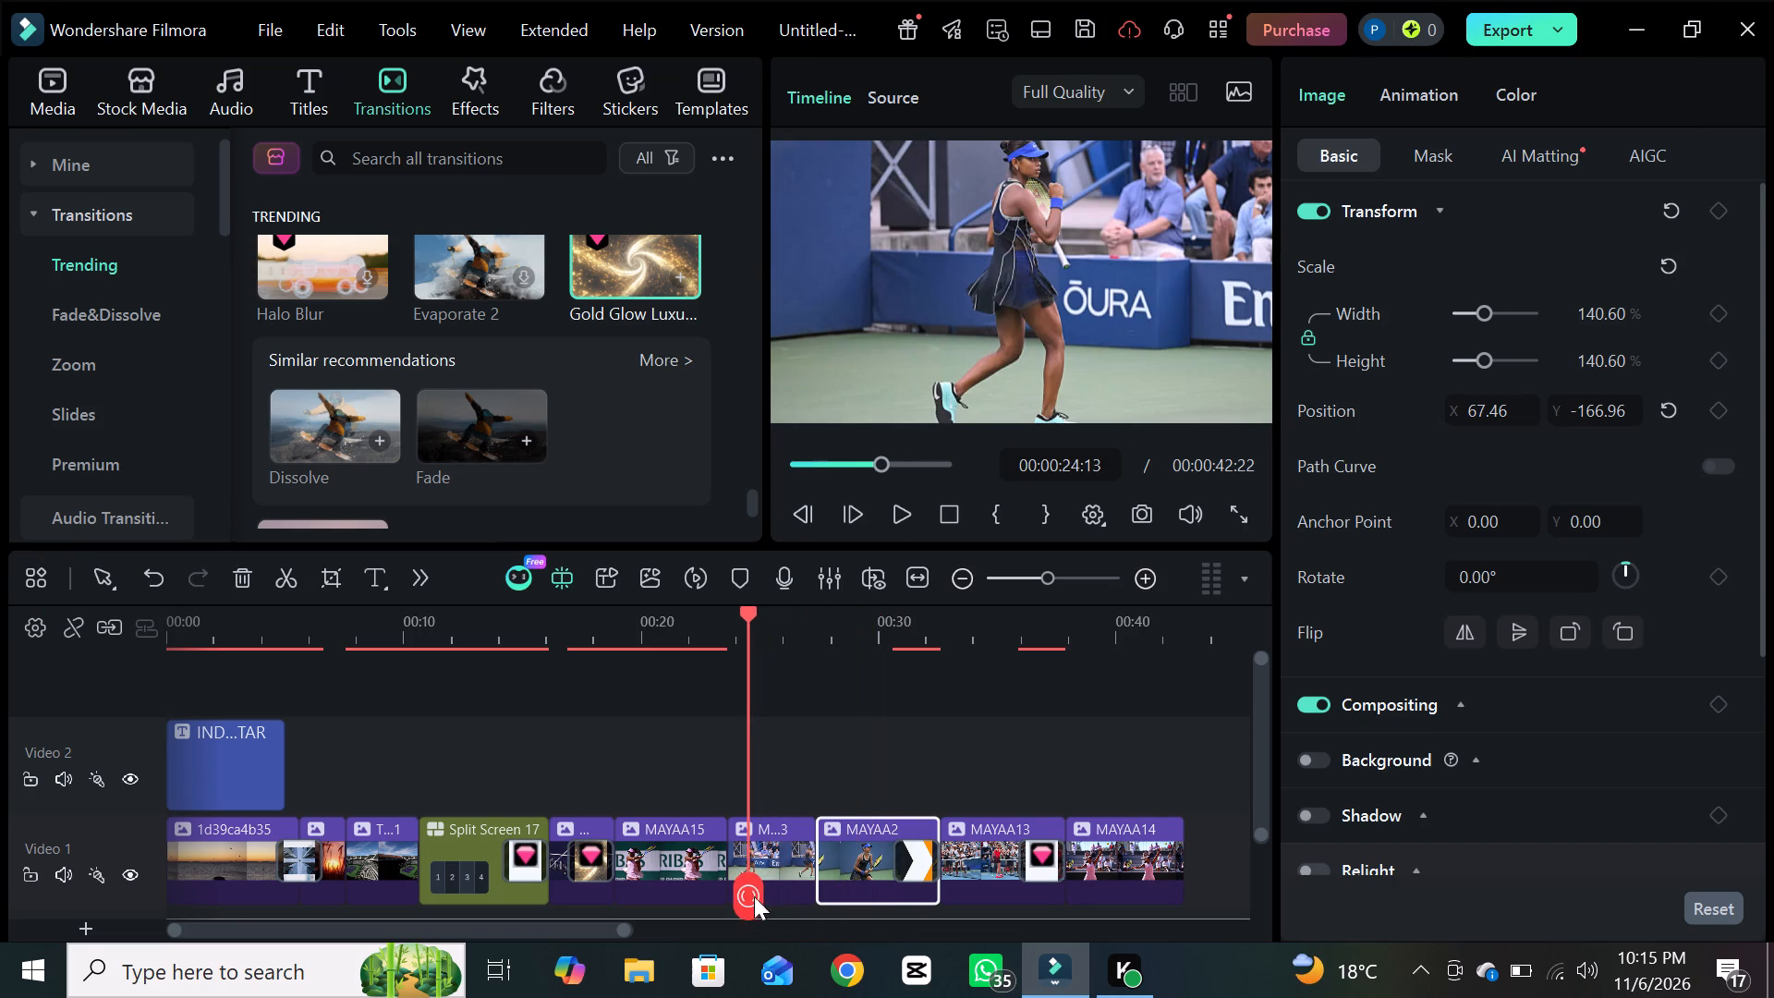
{"action": "left_click", "coordinate": [900, 512]}
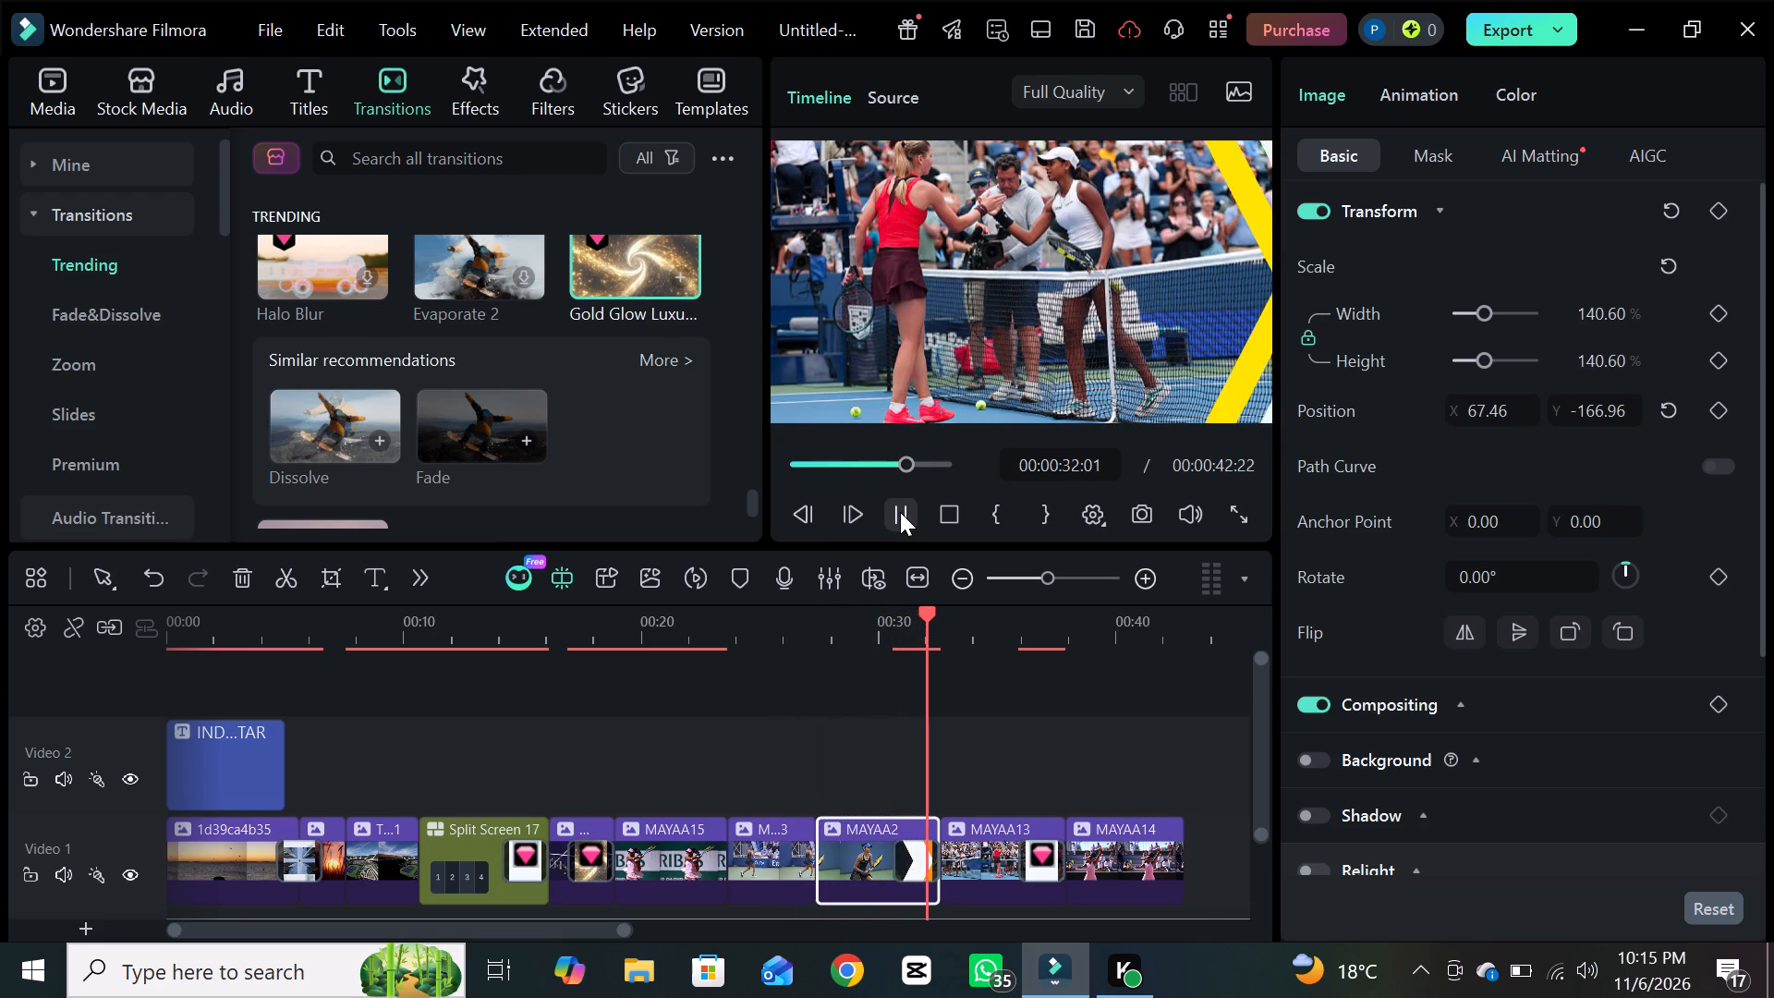
{"action": "left_click", "coordinate": [900, 512]}
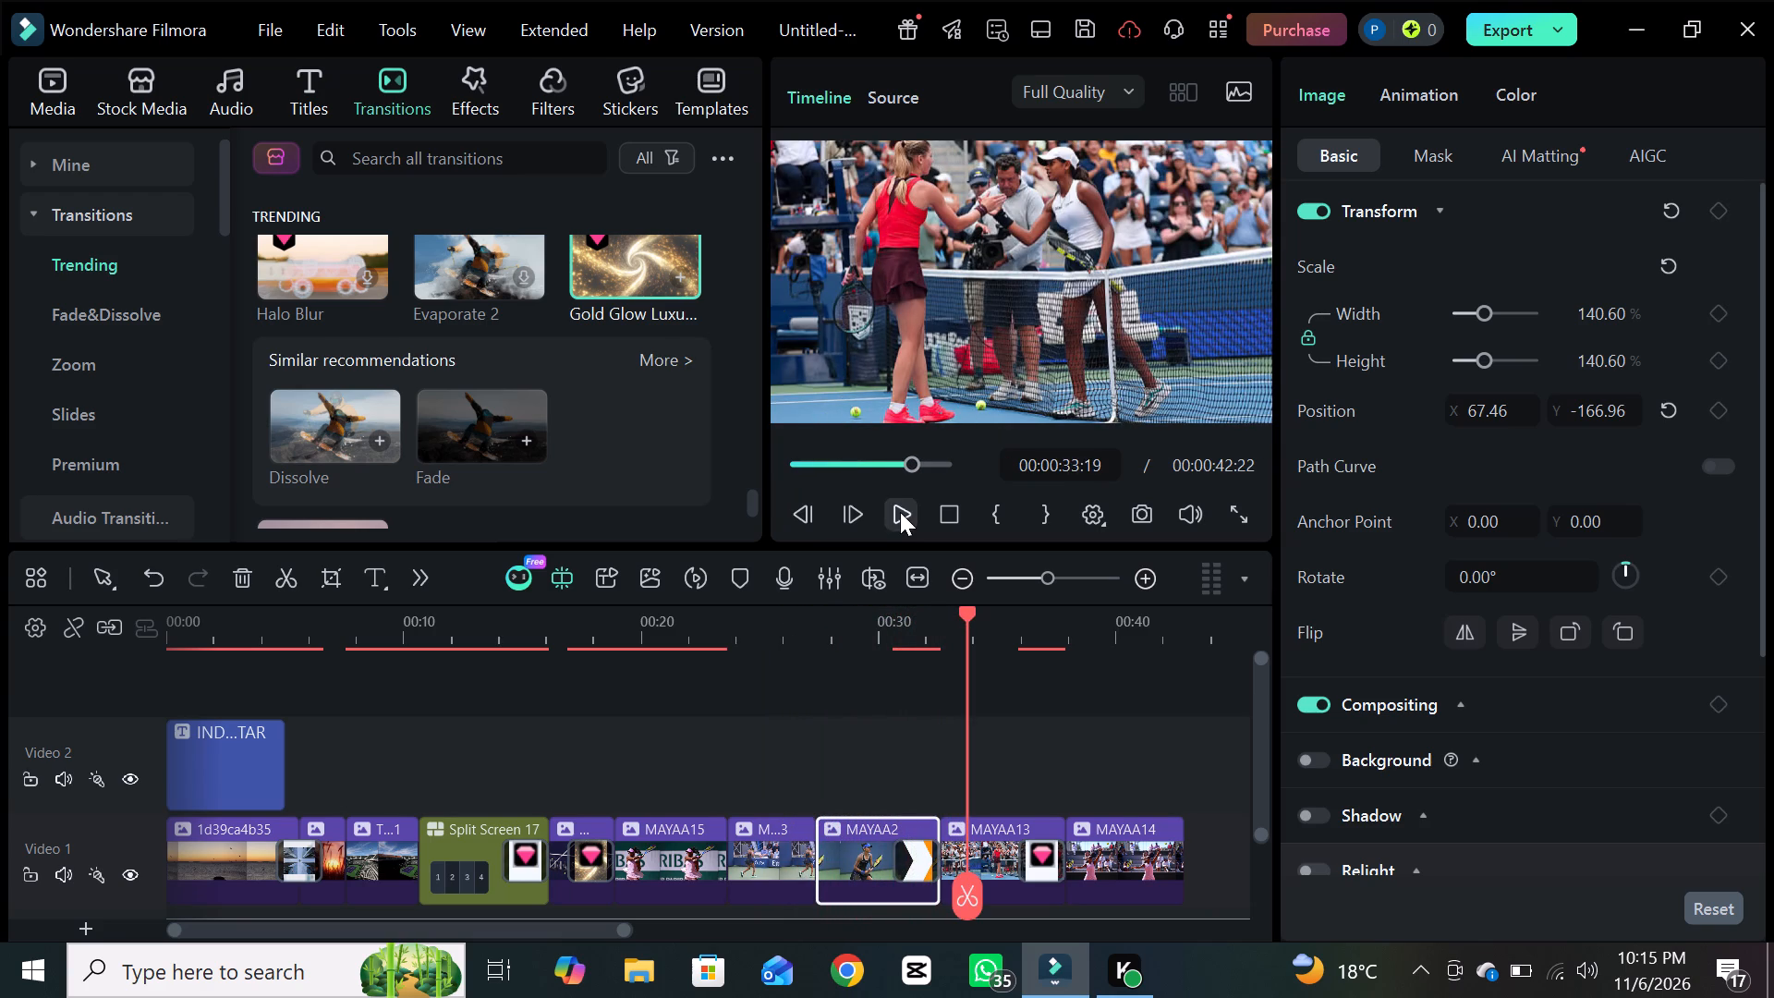
Split the MAYAA13 clip at 00:00:33:19.
{"action": "left_click", "coordinate": [963, 902]}
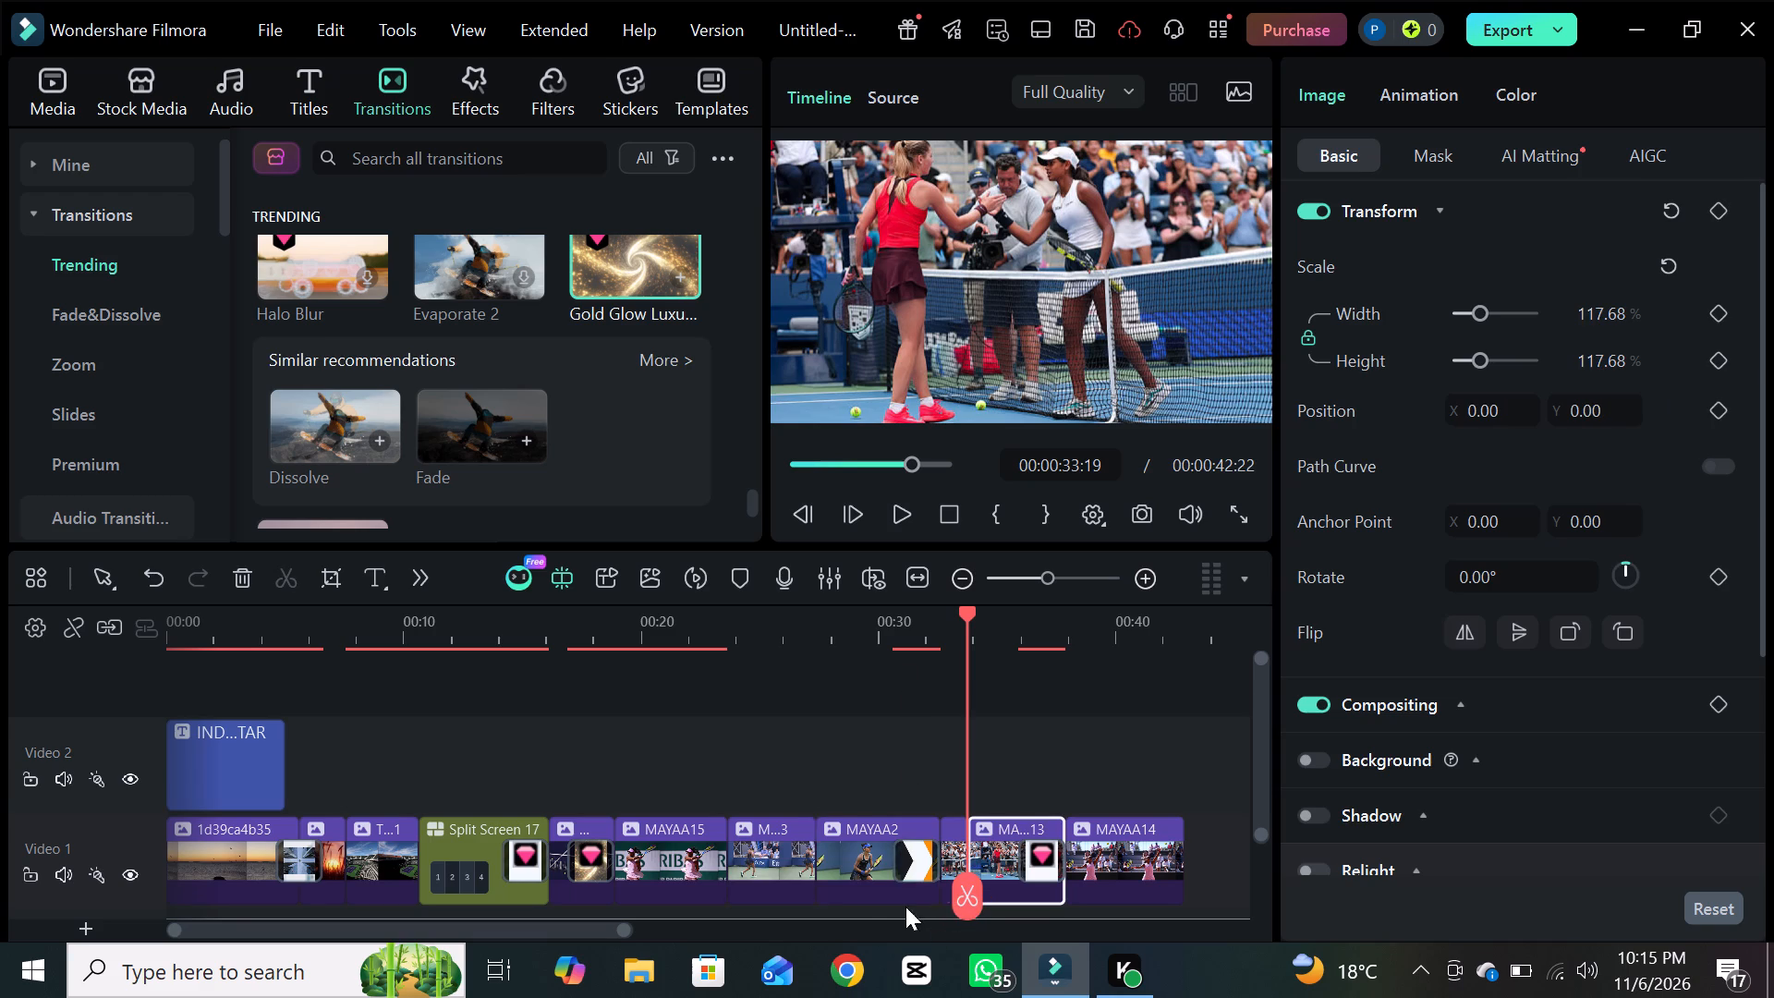
Apply a zoom-in Pan & Zoom to the MAYAA15 clip, from the full 612 x 408 frame to the smaller centred frame, previewing it first.
{"action": "left_click_drag", "start_coordinate": [966, 901], "coordinate": [675, 914]}
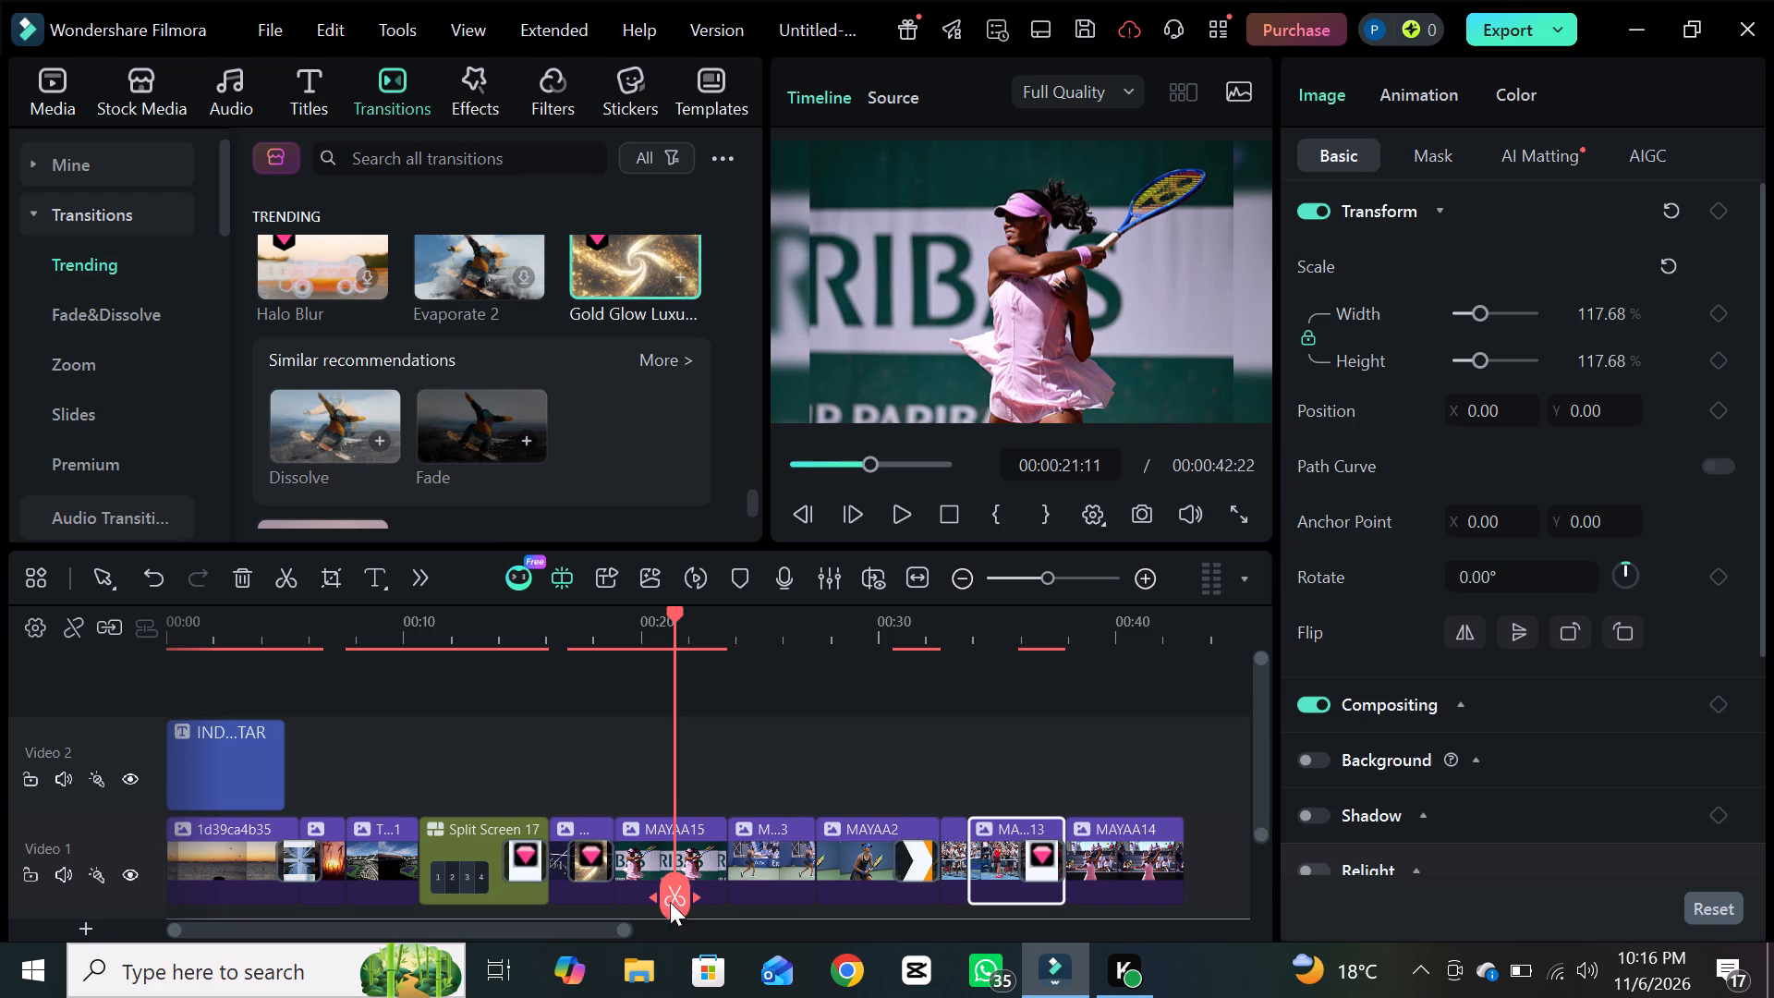
{"action": "right_click", "coordinate": [683, 850]}
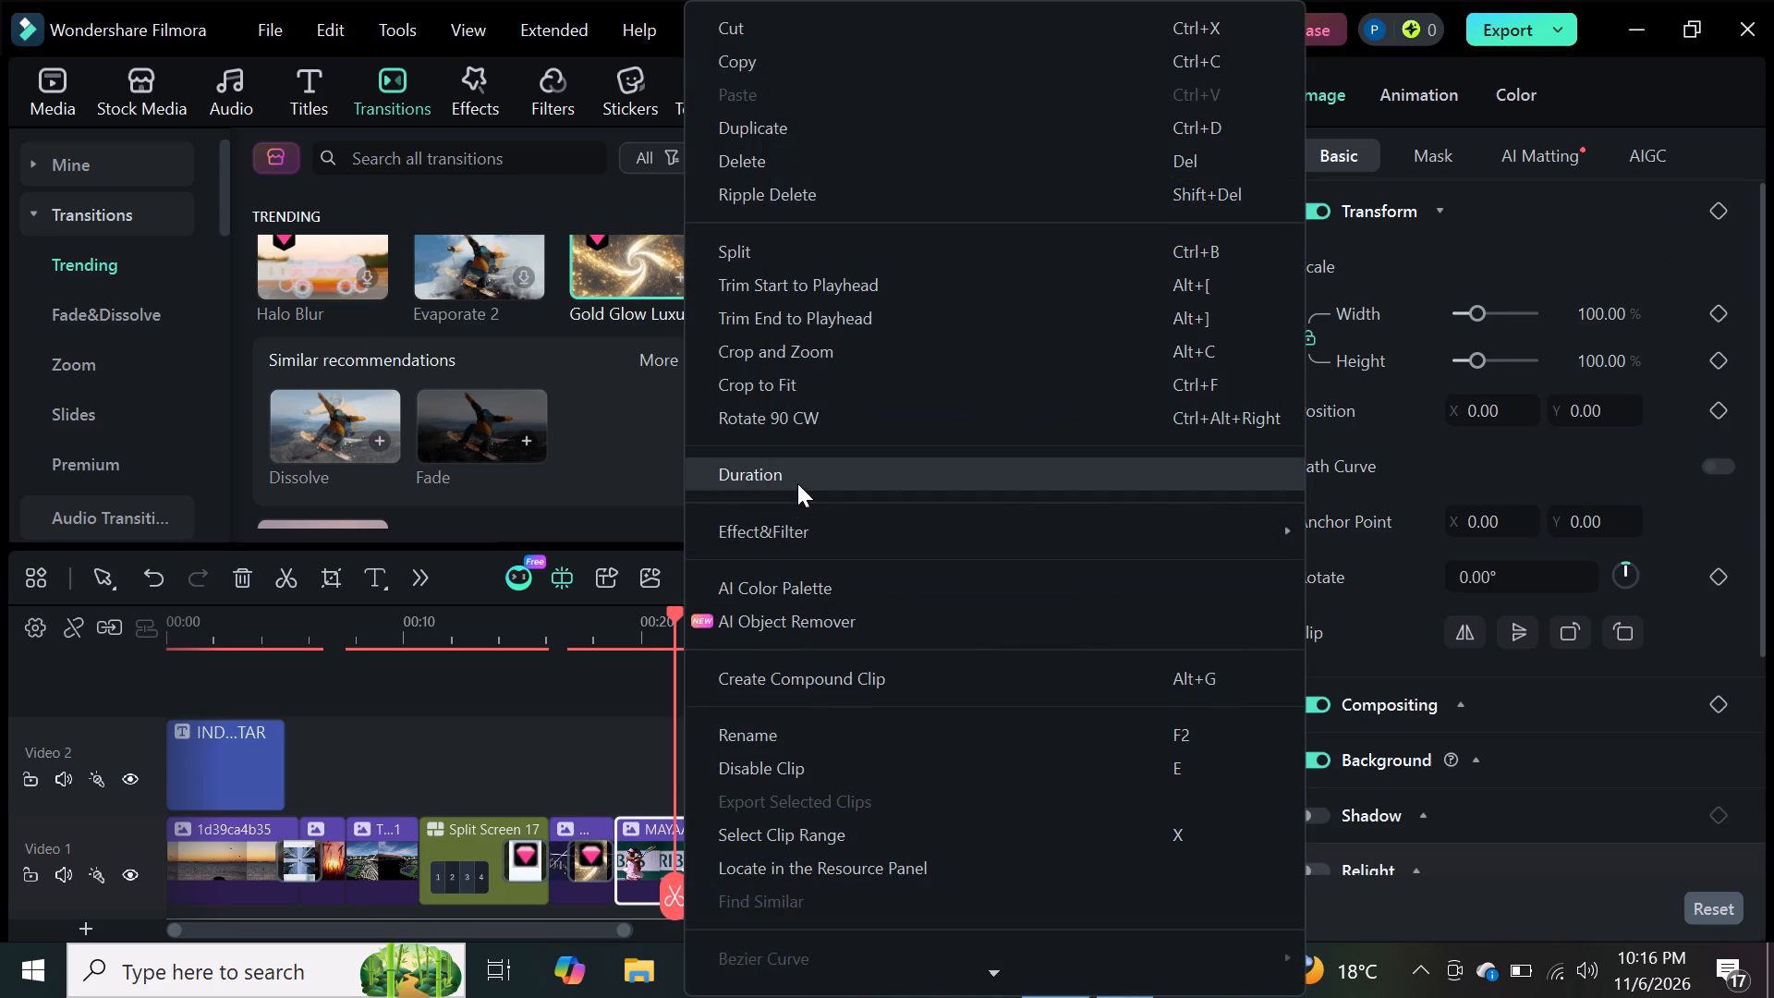
{"action": "left_click", "coordinate": [807, 345]}
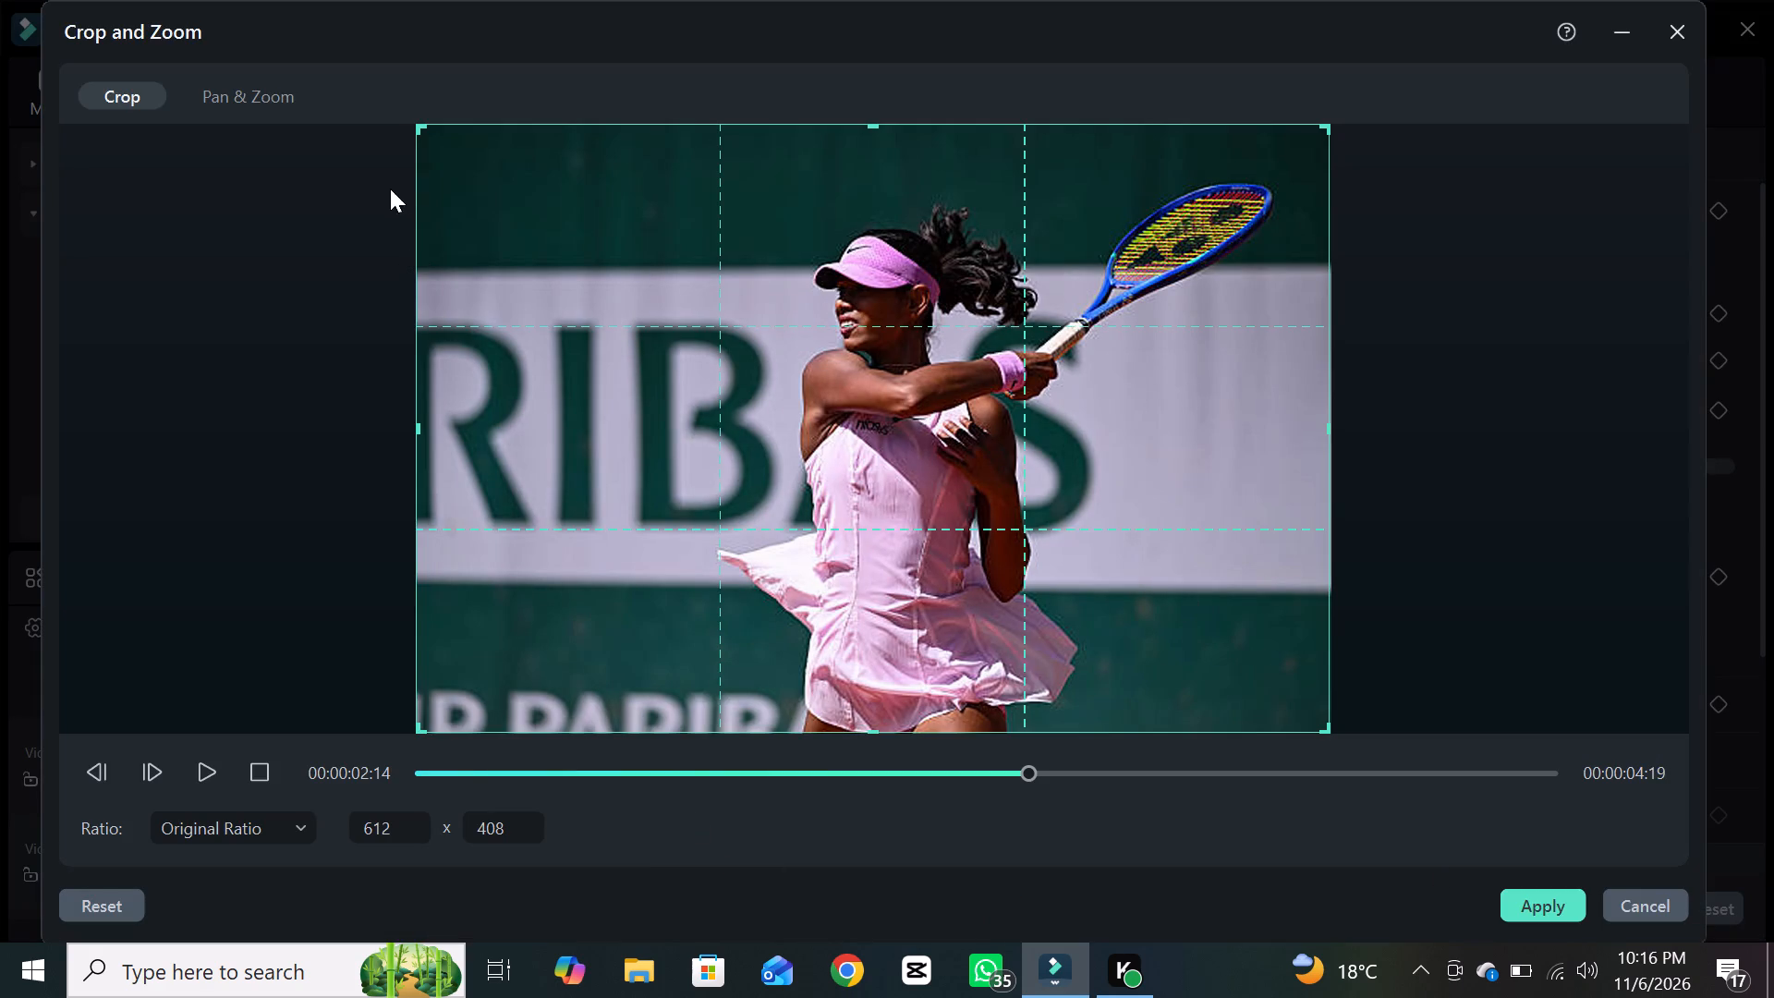
{"action": "left_click", "coordinate": [297, 87]}
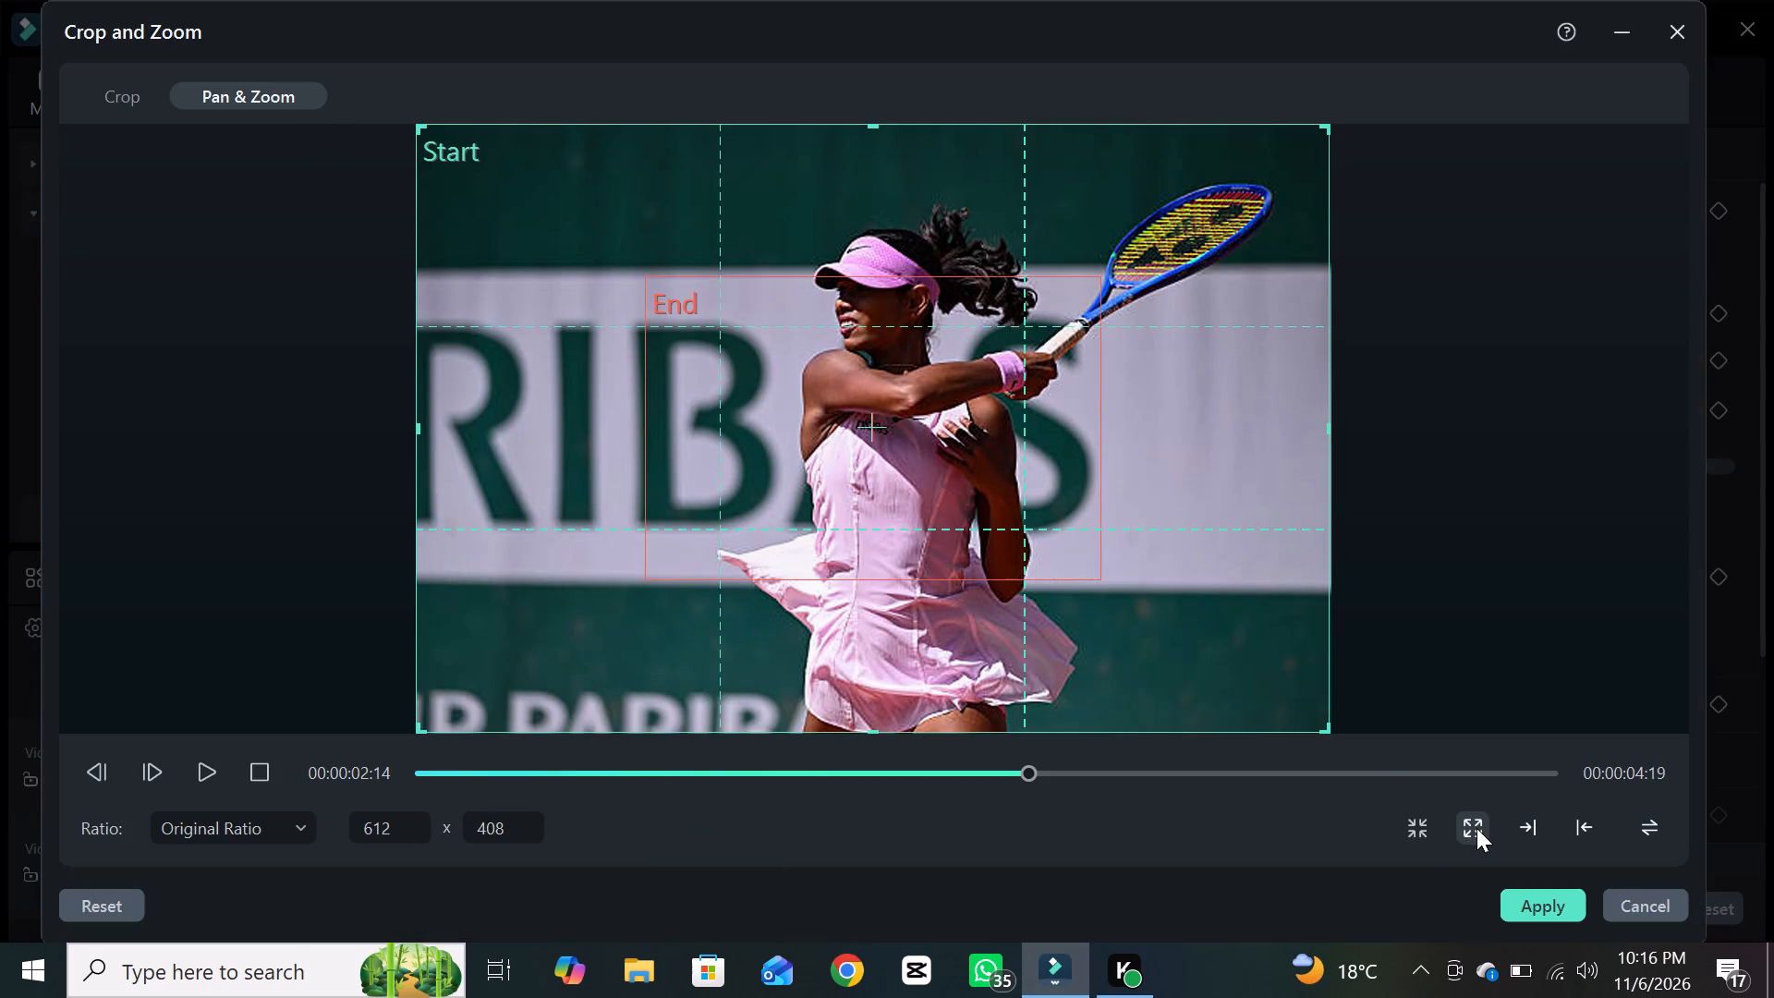
{"action": "left_click", "coordinate": [1428, 828]}
{"action": "left_click", "coordinate": [214, 773]}
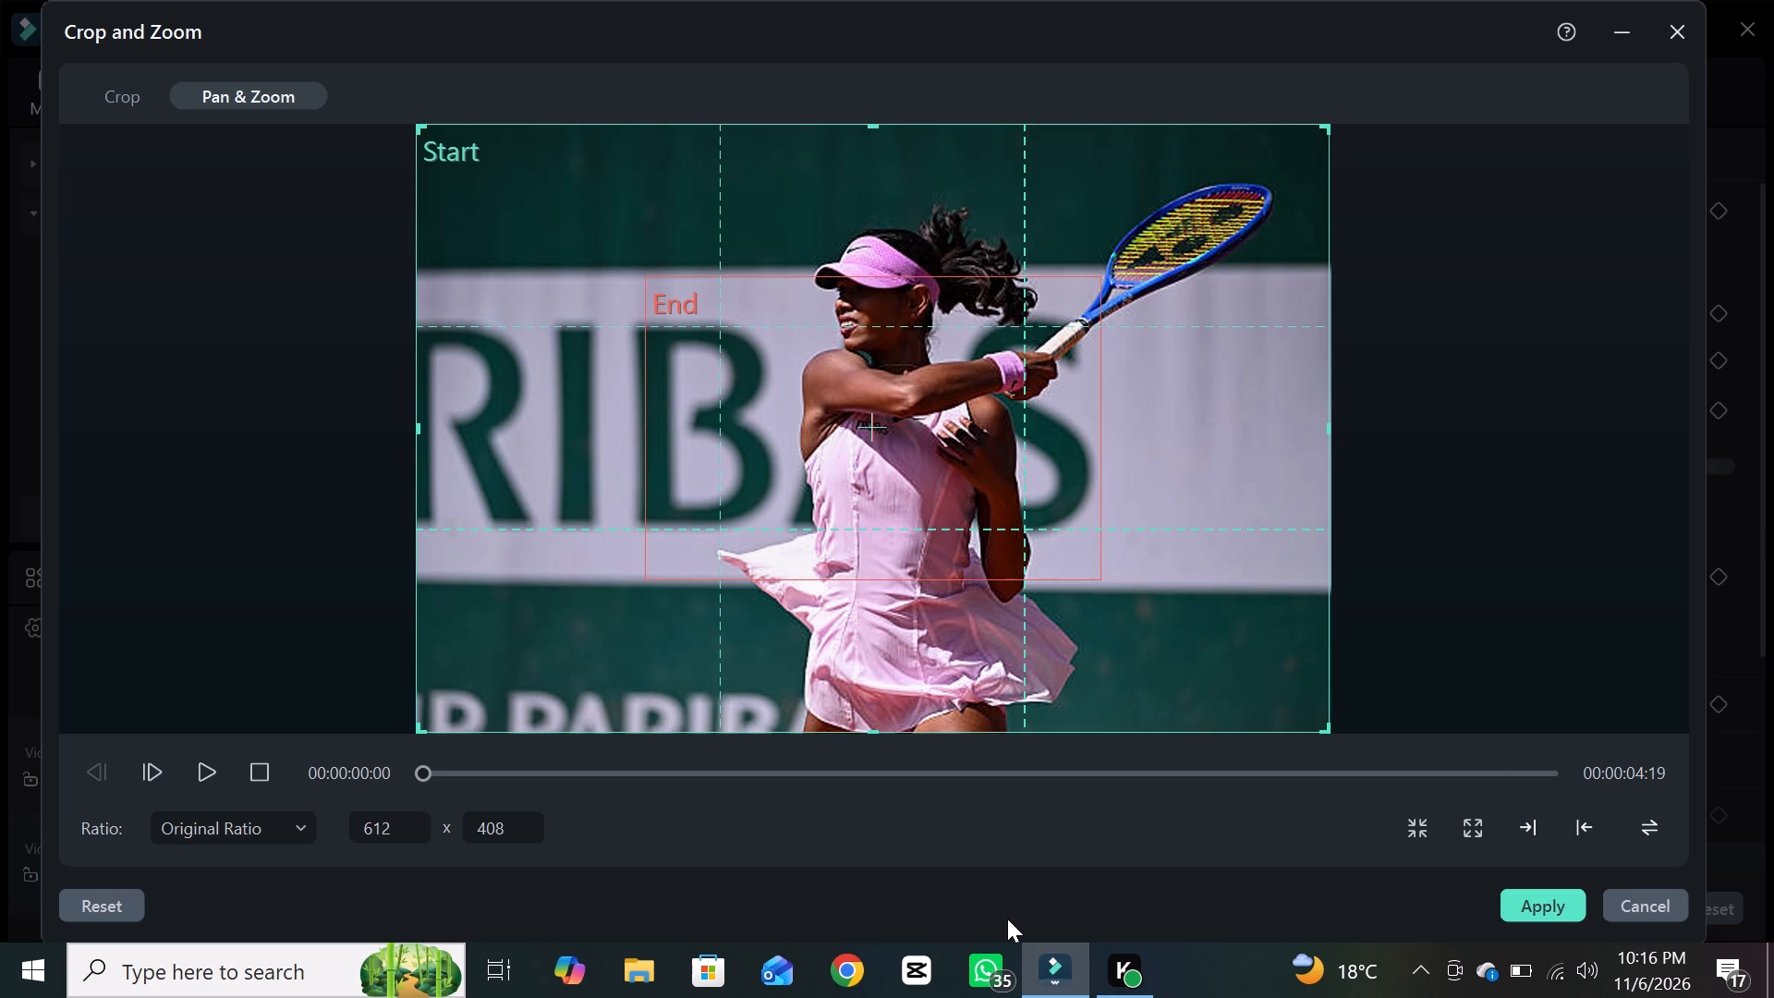
{"action": "left_click", "coordinate": [208, 774]}
{"action": "left_click", "coordinate": [1542, 903]}
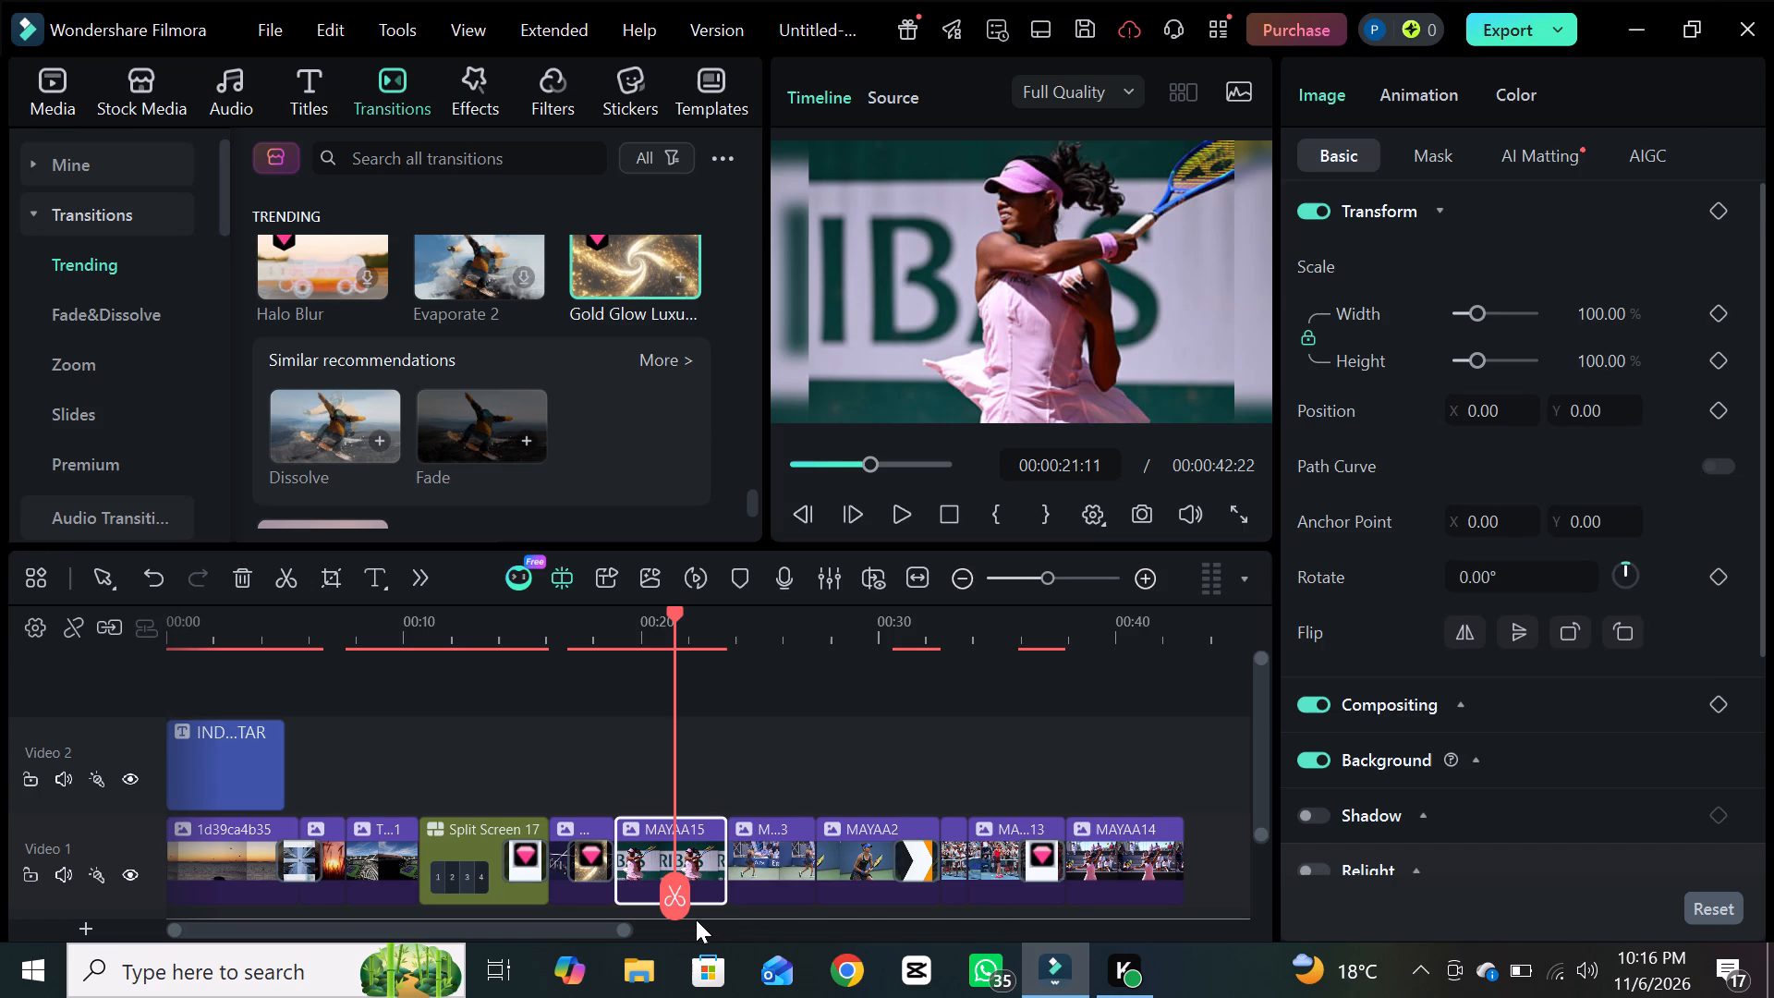
Preview the timeline from 00:00:16:03 through the MAYAA15 clip and pause at 00:00:25:16 in the following clip.
{"action": "left_click_drag", "start_coordinate": [683, 900], "coordinate": [553, 902]}
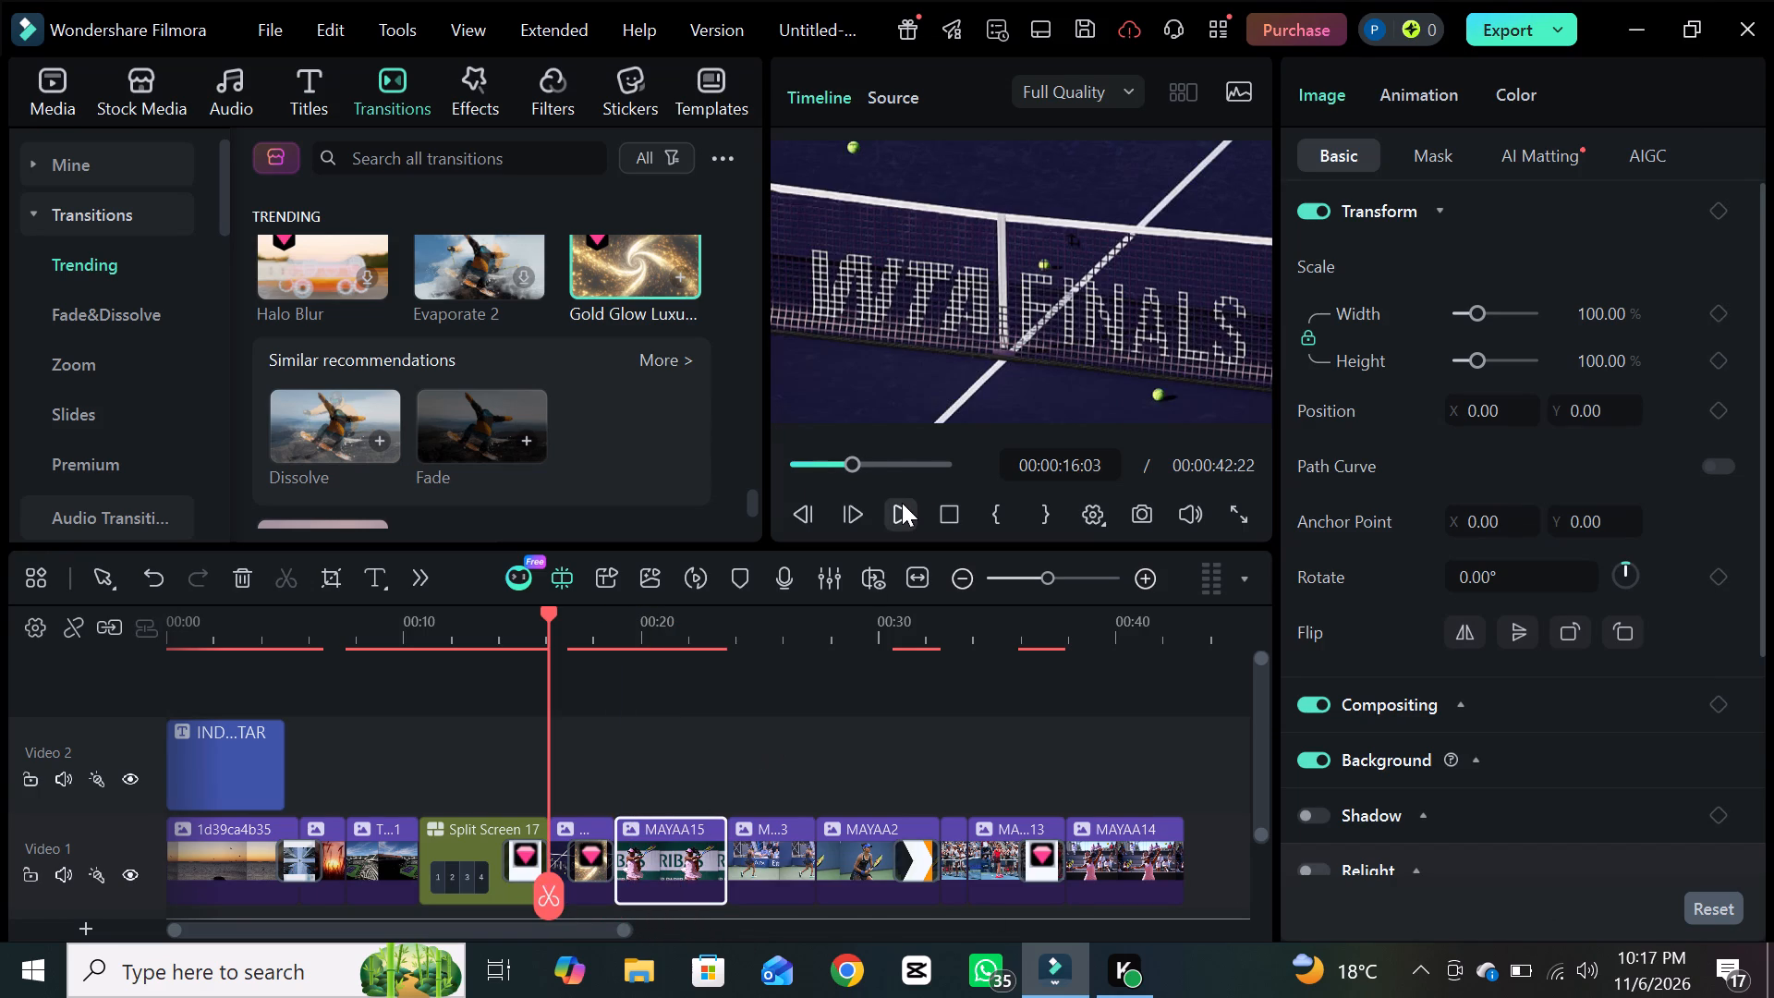
{"action": "left_click", "coordinate": [902, 503]}
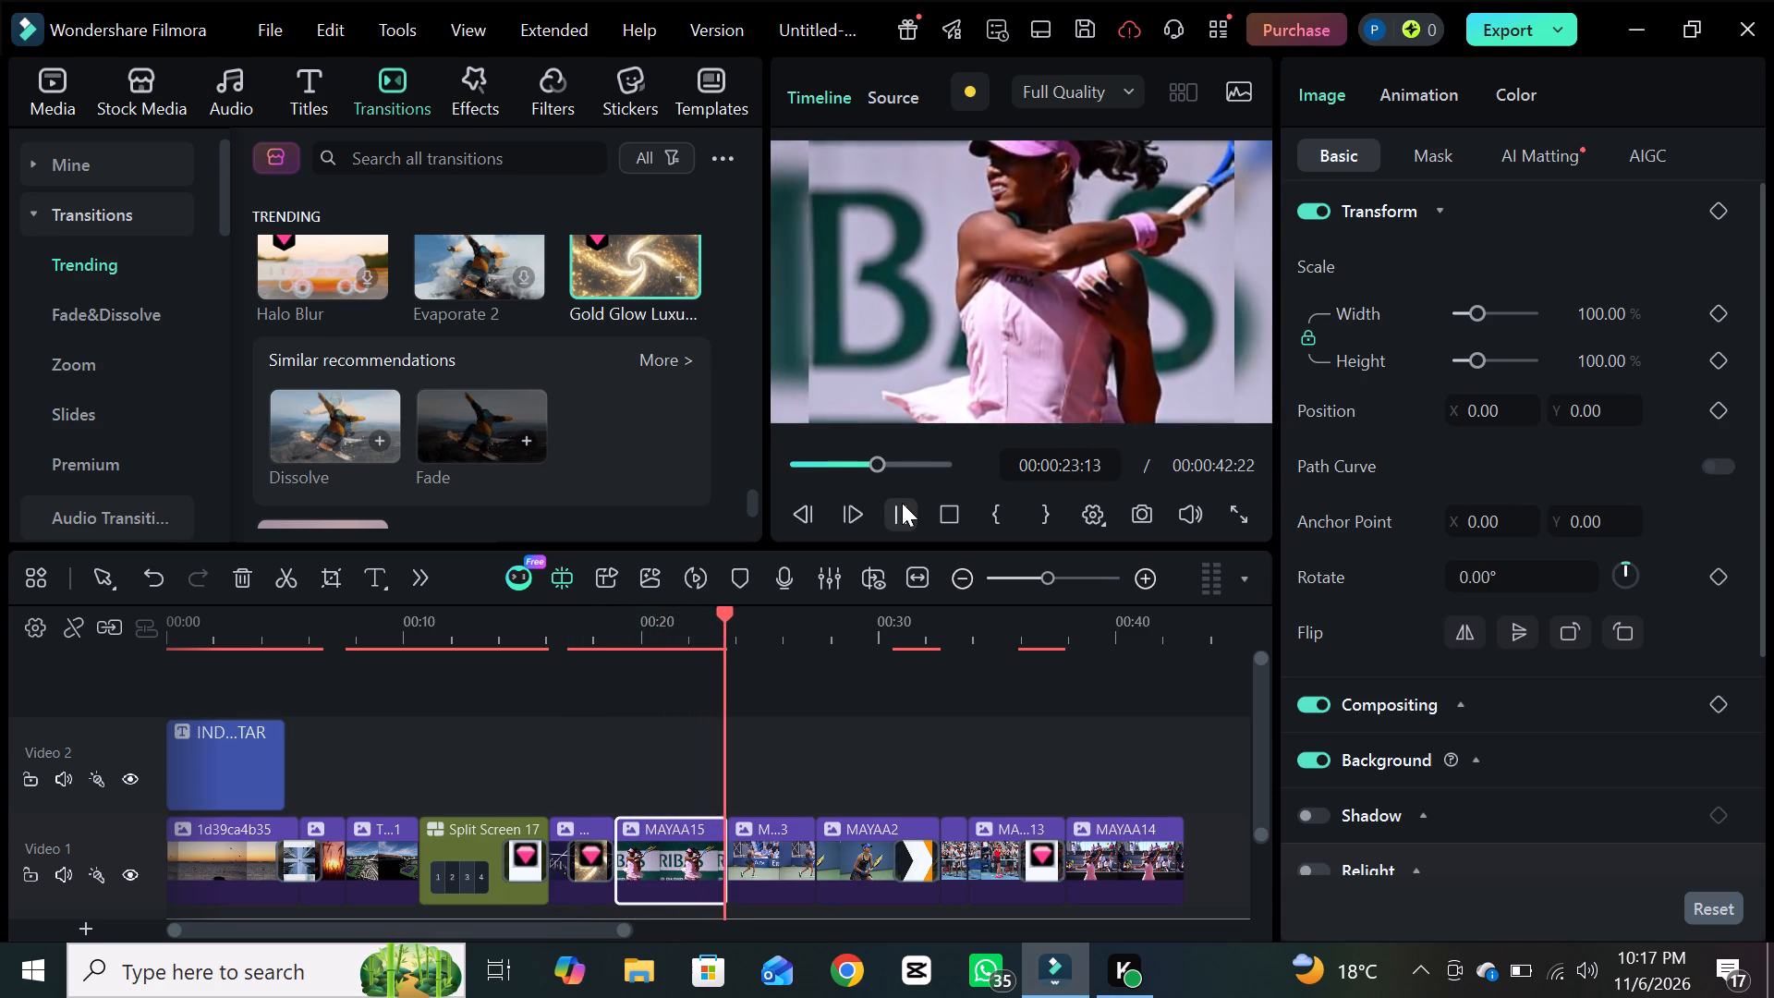
{"action": "left_click", "coordinate": [902, 503]}
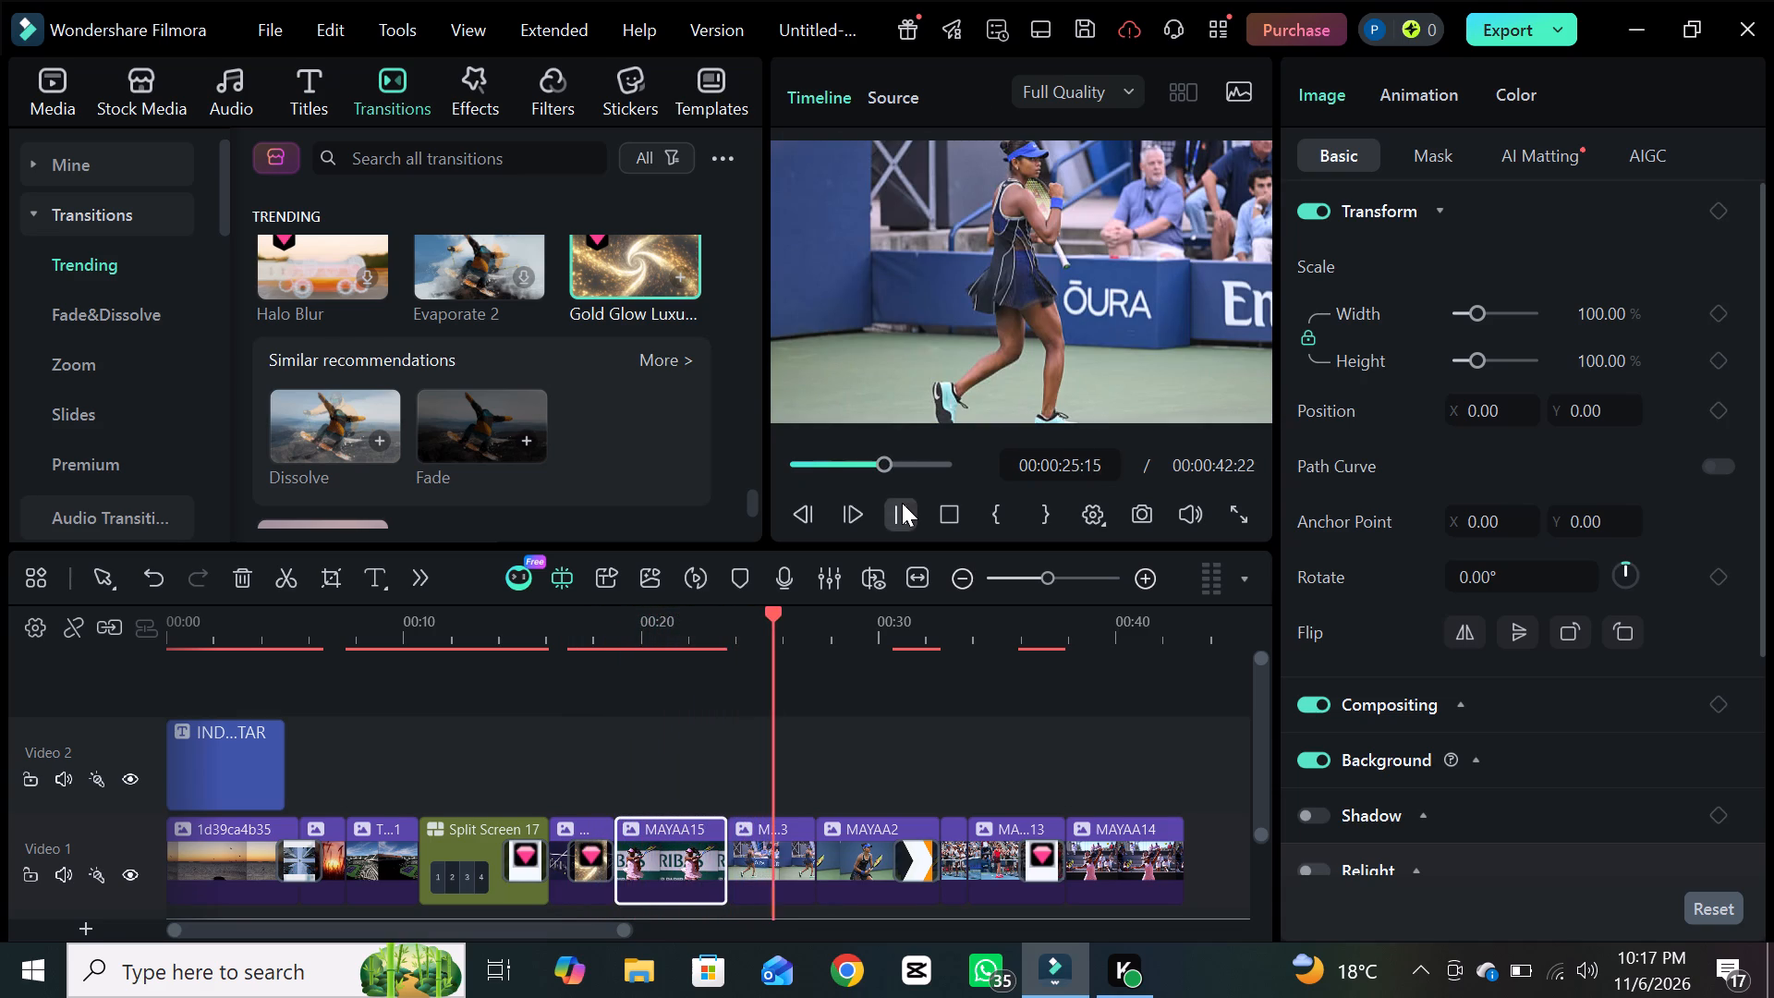
Set a right-to-left Pan & Zoom on the clip between MAYAA15 and MAYAA2, using 306 x 204 frames, and preview the motion.
{"action": "right_click", "coordinate": [781, 846]}
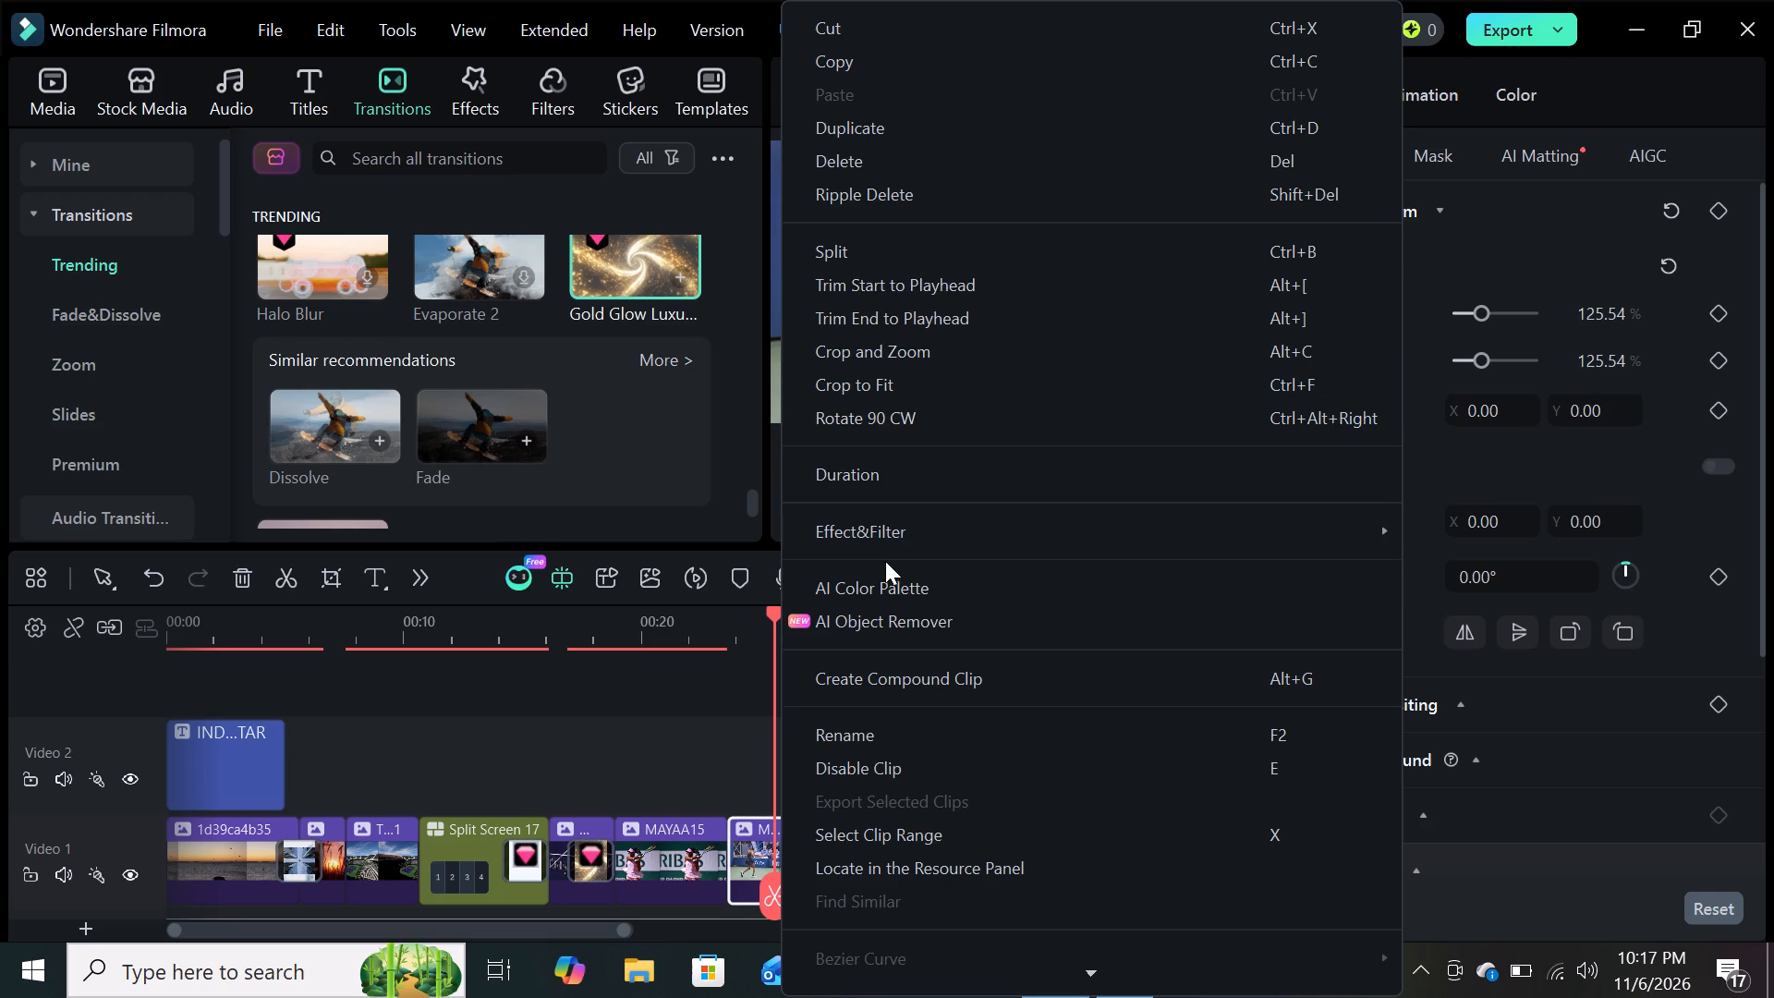
{"action": "left_click", "coordinate": [918, 351]}
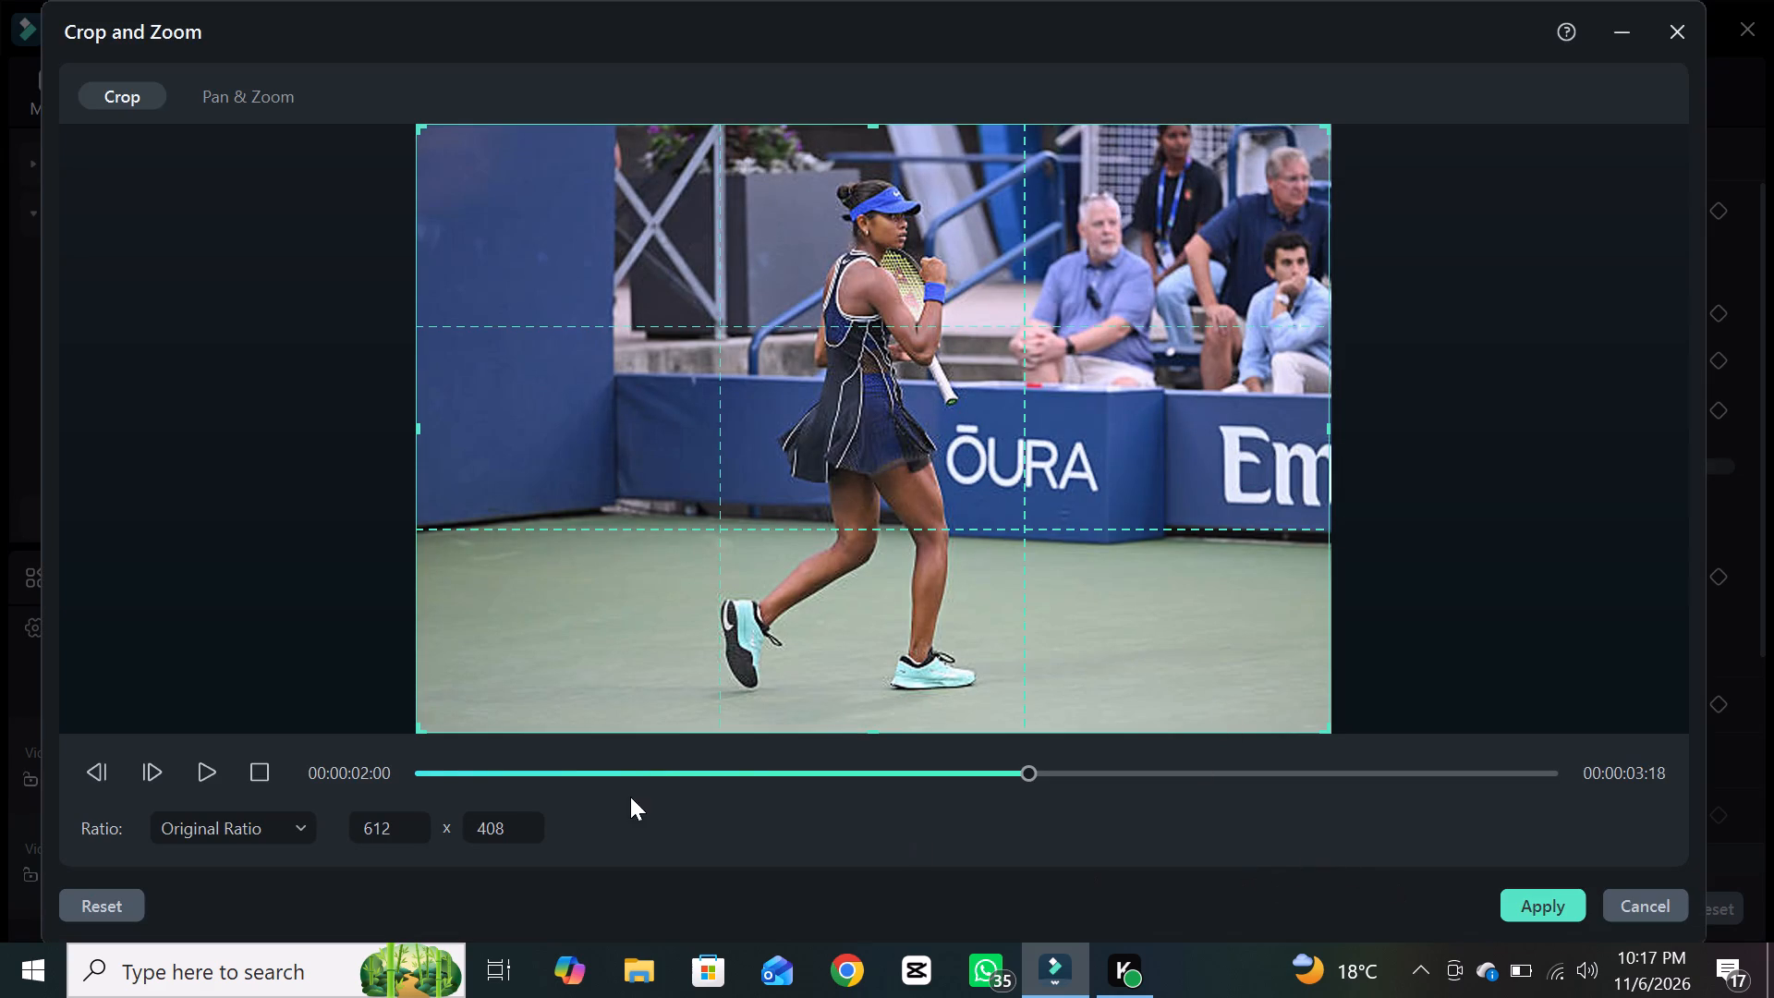
{"action": "left_click", "coordinate": [259, 83]}
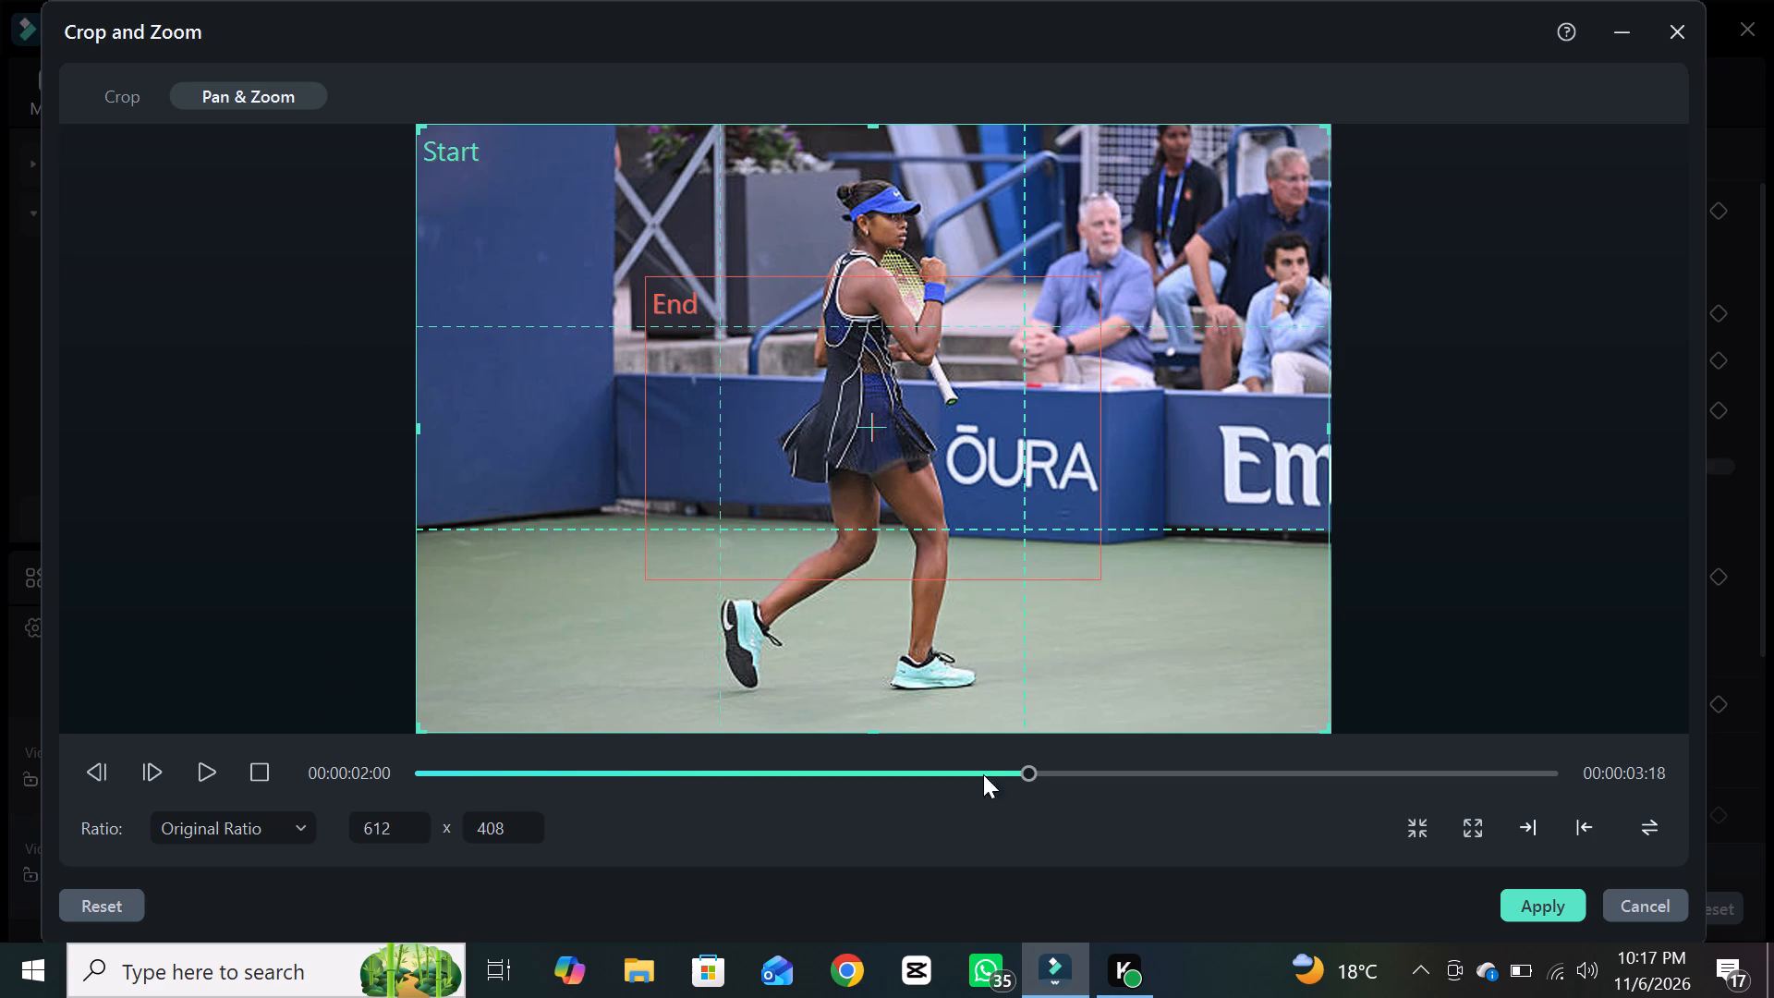
{"action": "left_click", "coordinate": [1568, 827]}
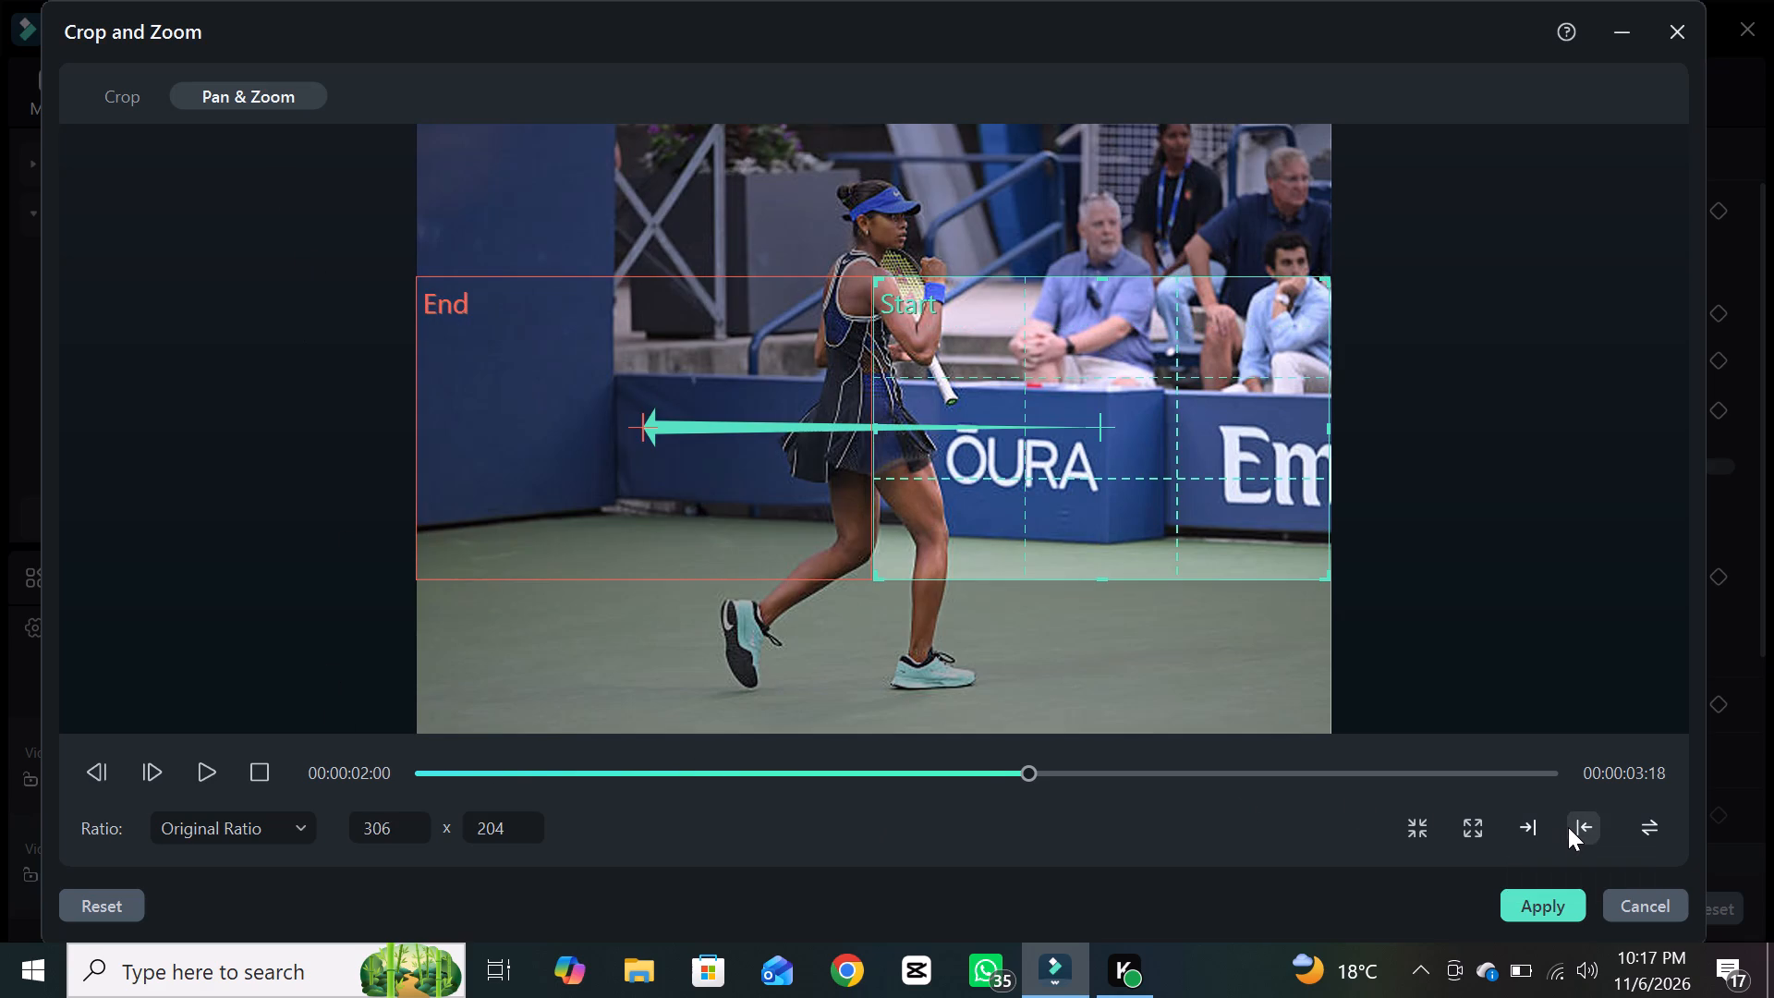
{"action": "left_click", "coordinate": [220, 769]}
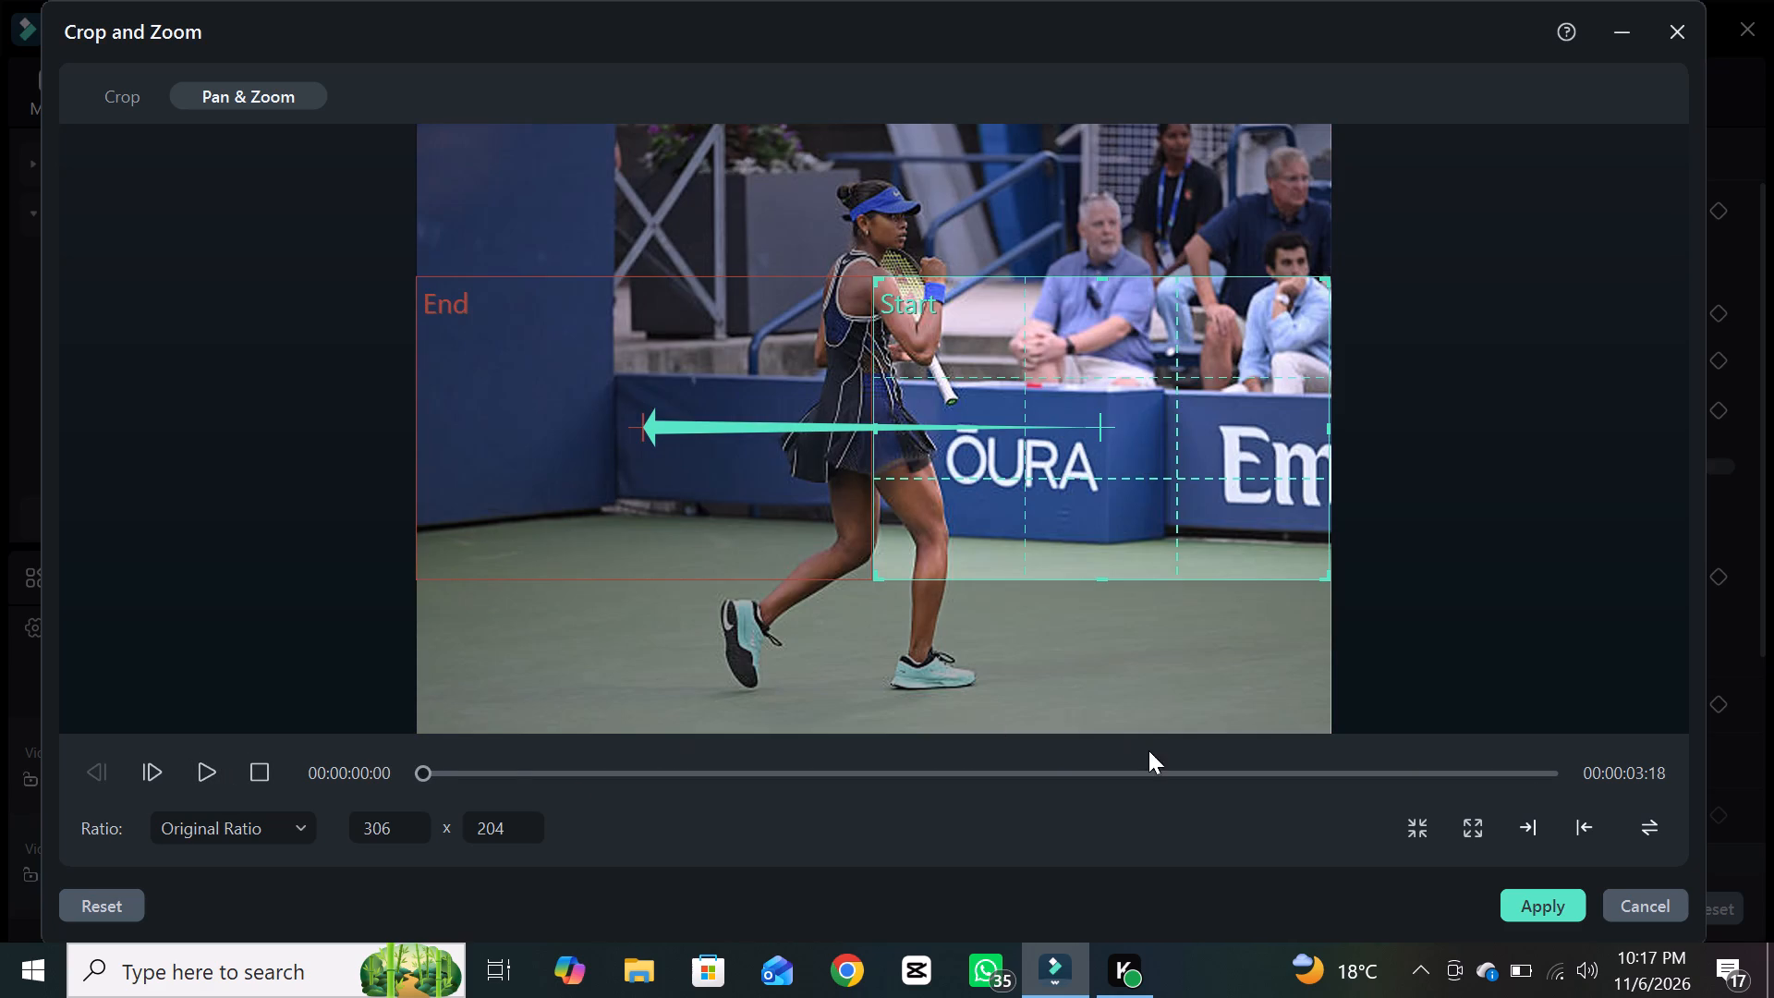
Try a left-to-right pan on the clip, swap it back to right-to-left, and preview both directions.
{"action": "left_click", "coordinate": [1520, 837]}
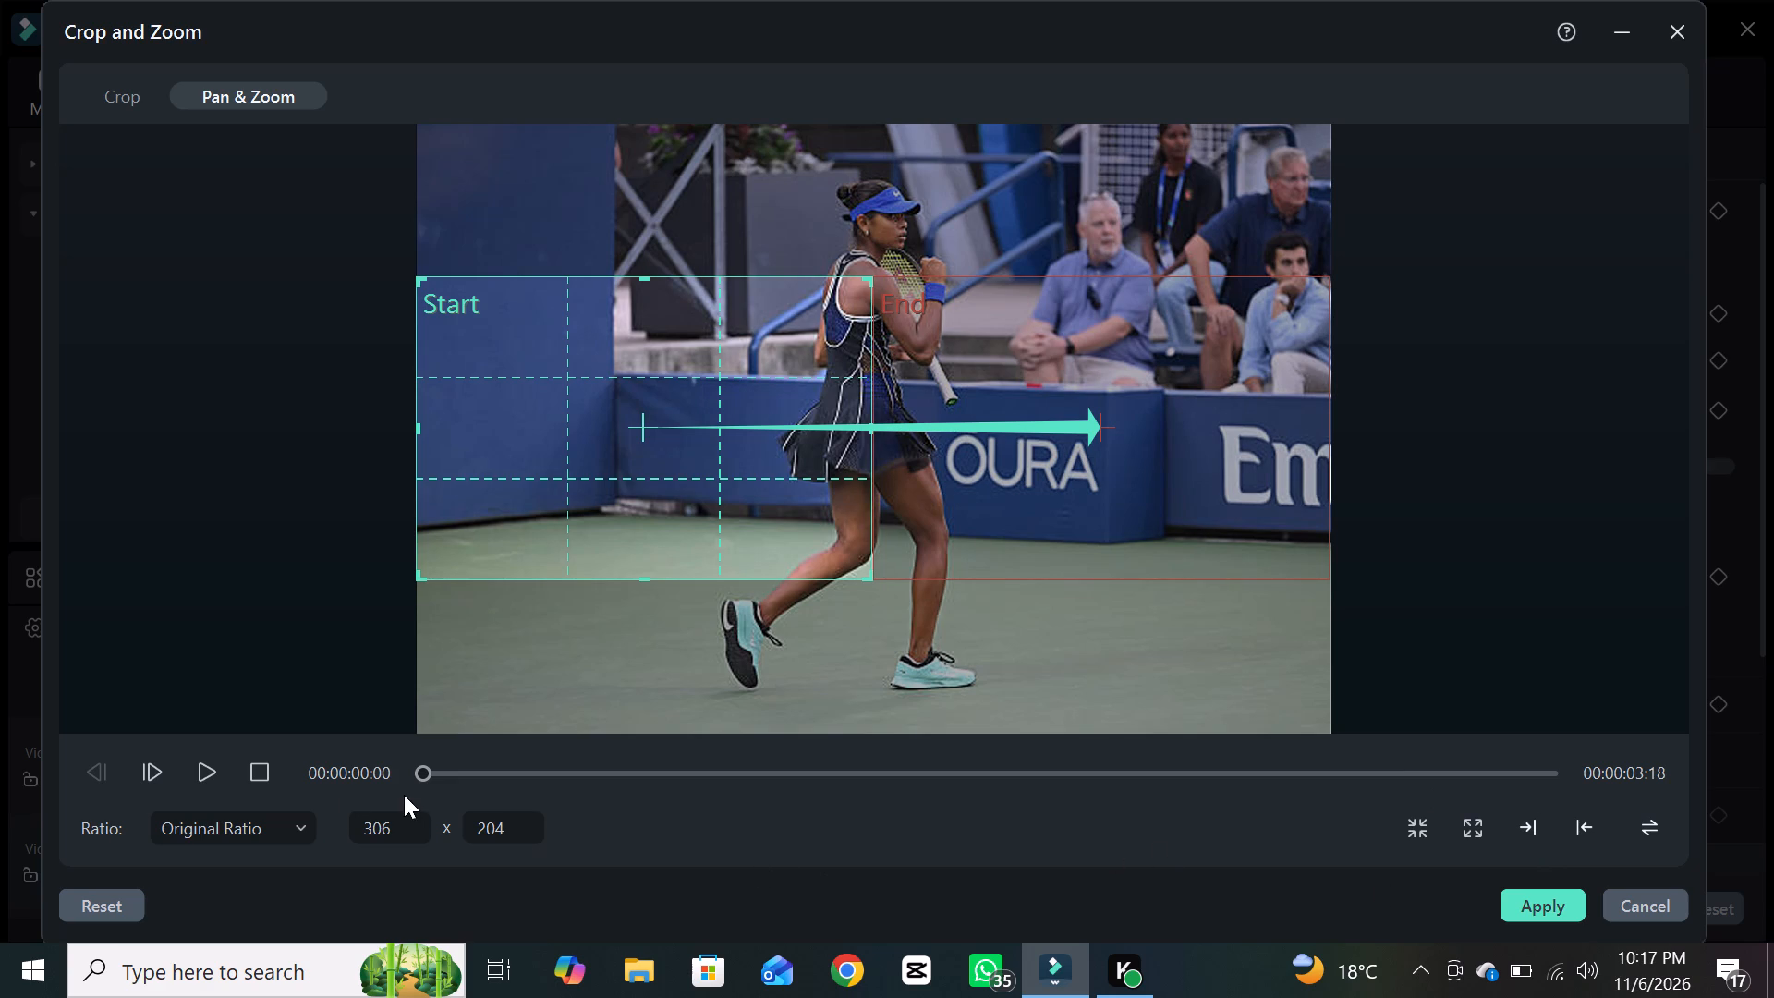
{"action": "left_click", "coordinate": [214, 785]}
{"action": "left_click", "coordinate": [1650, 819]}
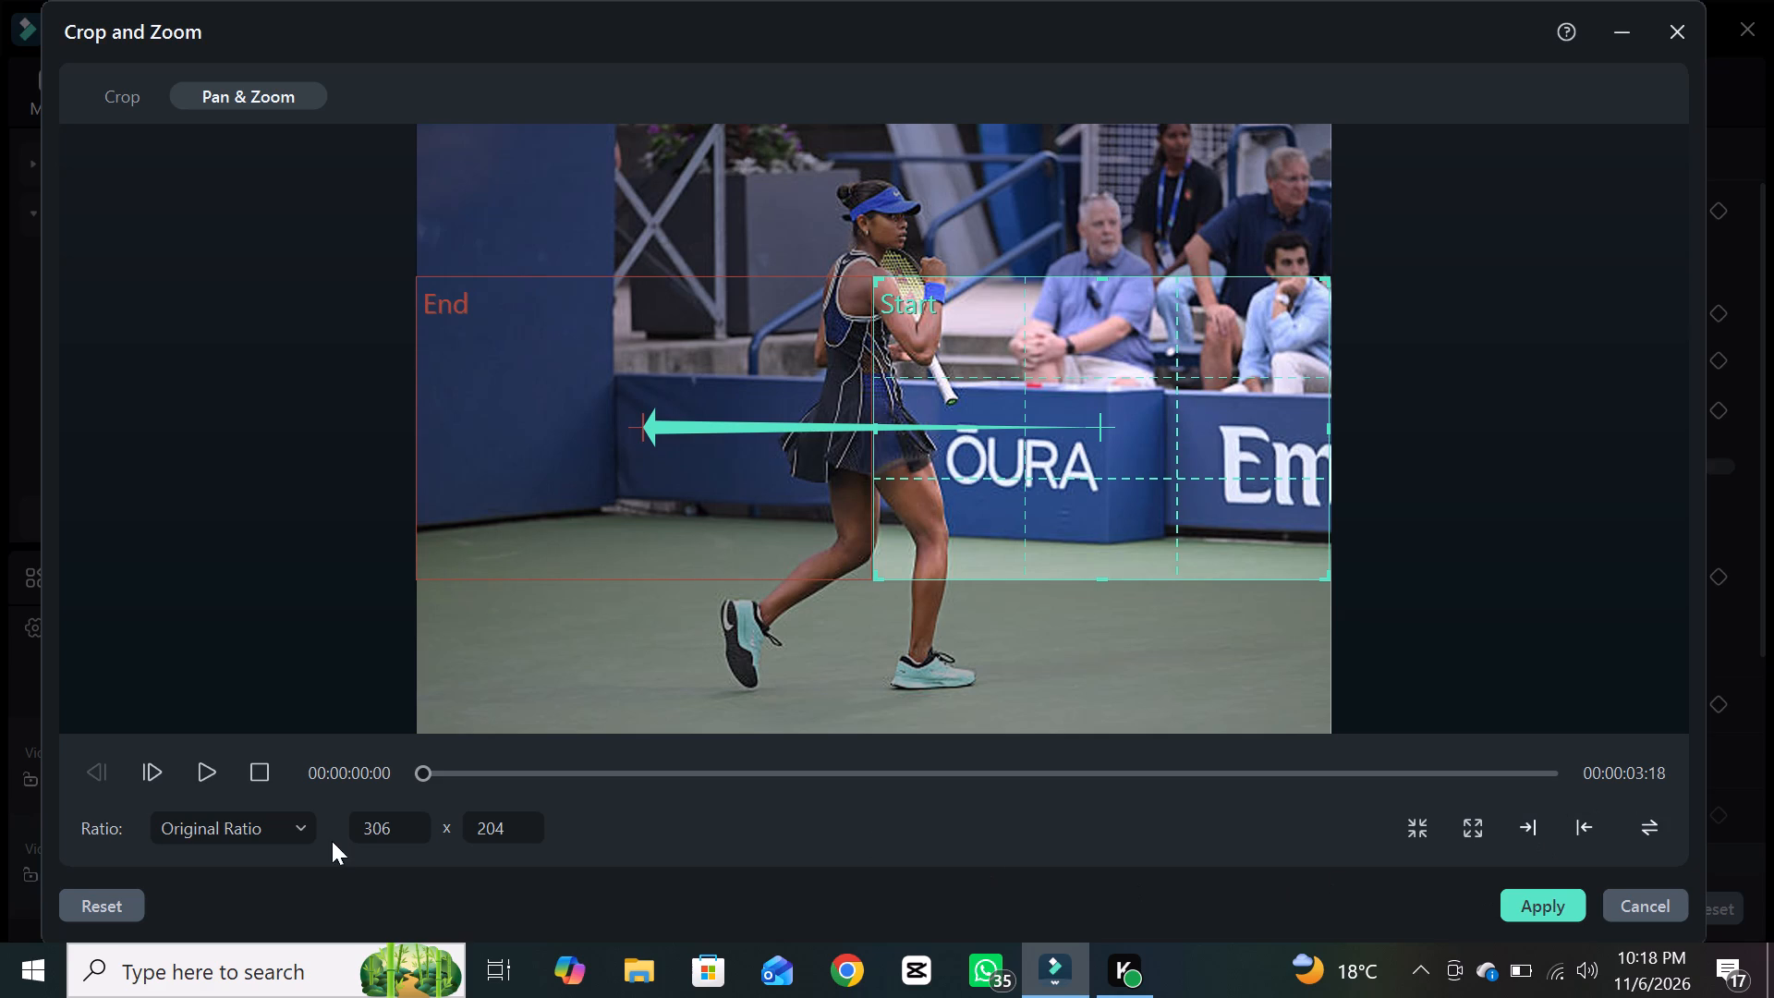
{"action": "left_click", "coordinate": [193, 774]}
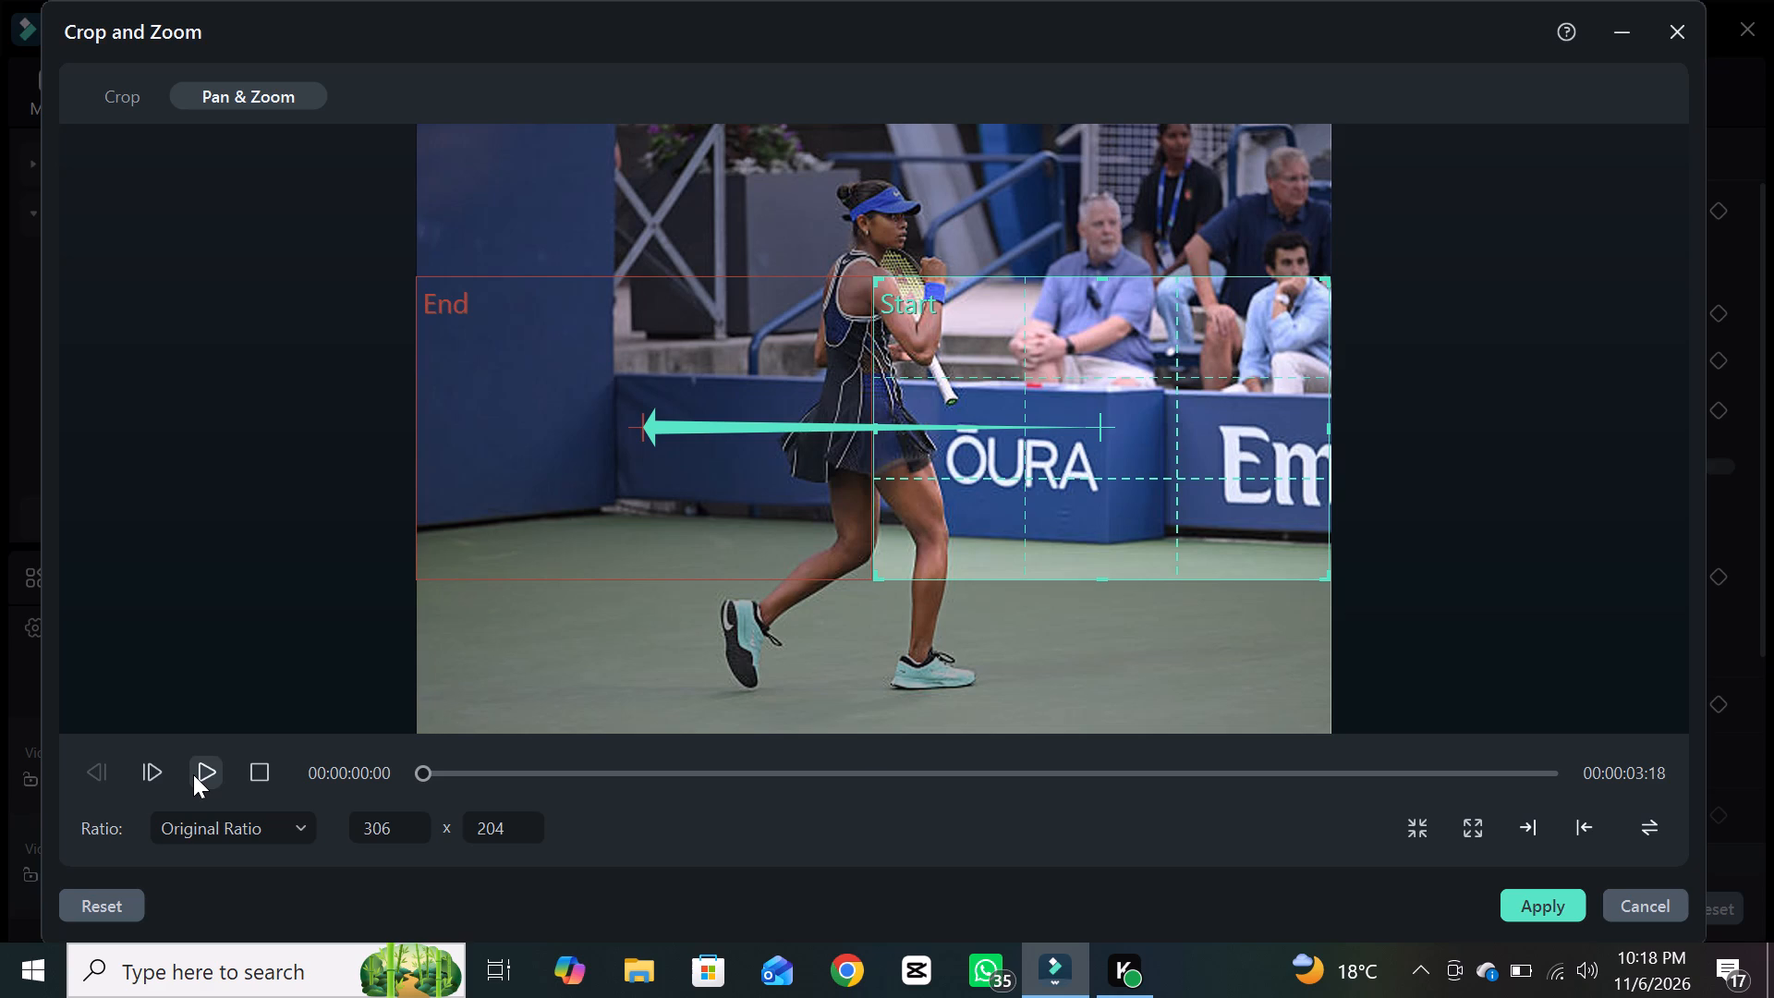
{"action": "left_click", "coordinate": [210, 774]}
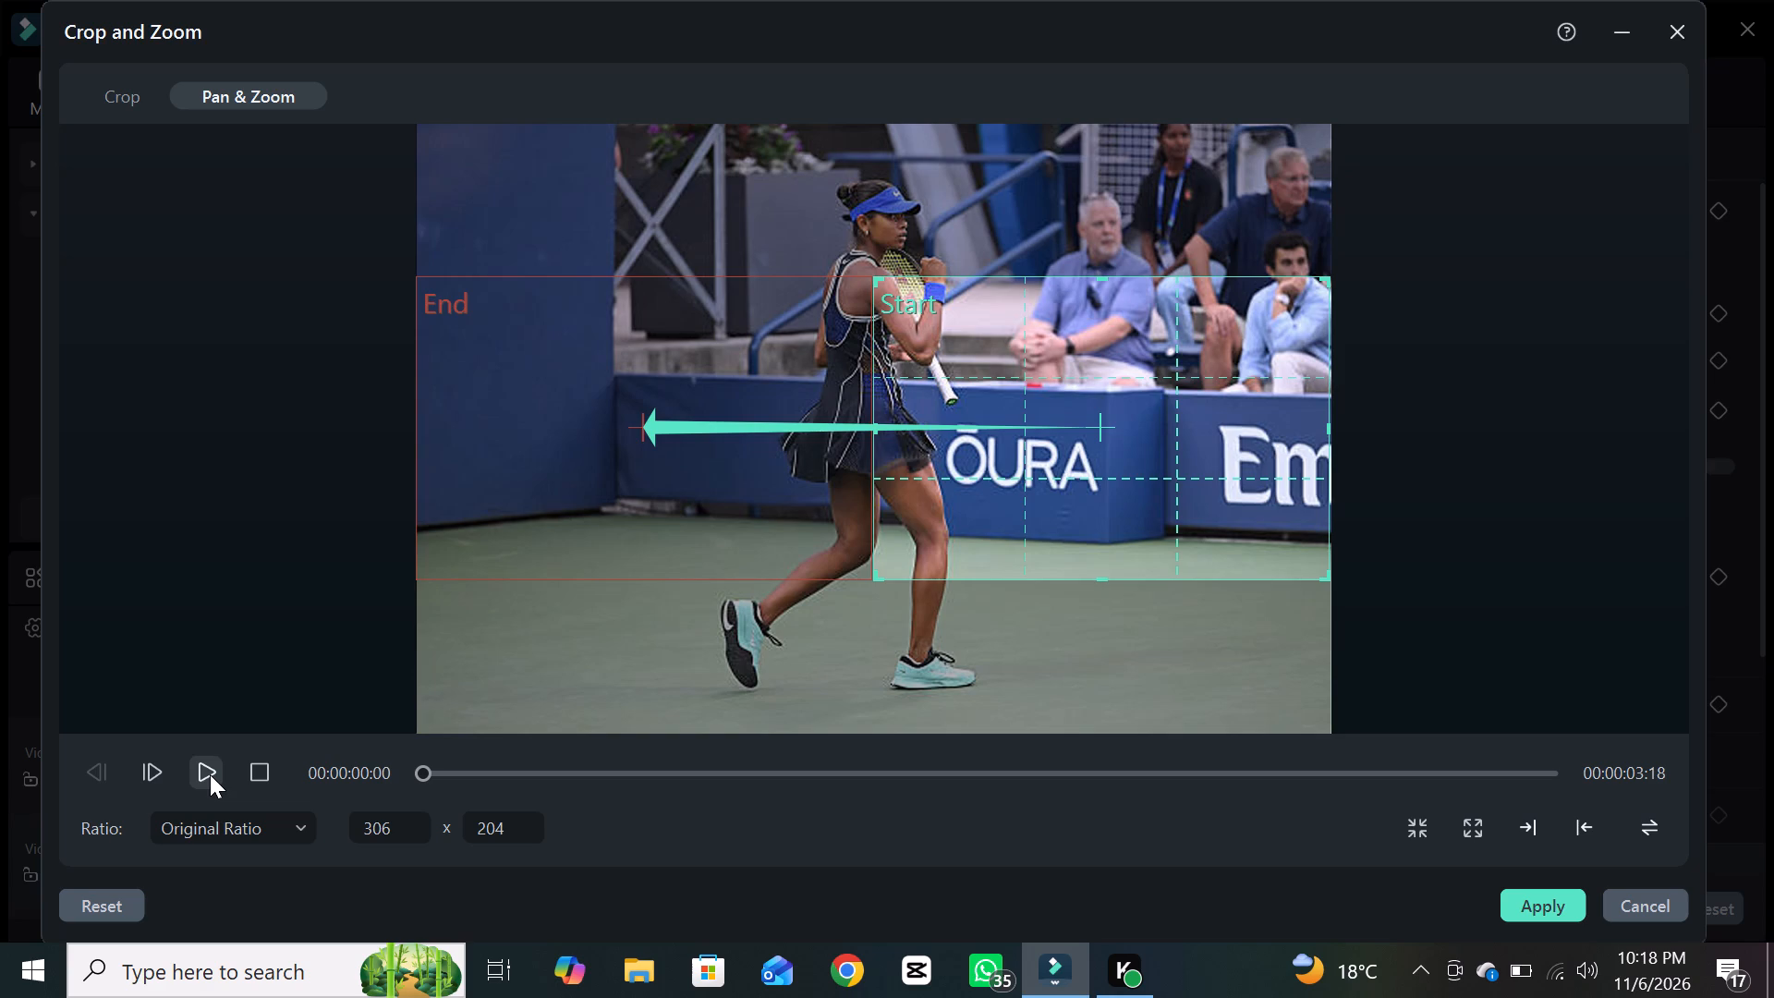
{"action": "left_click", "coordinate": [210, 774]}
Shrink the pan's Start frame to 260 x 173, keeping its lower outer corner fixed, preview the motion, and apply the Pan & Zoom.
{"action": "double_click", "coordinate": [947, 432]}
{"action": "left_click_drag", "start_coordinate": [881, 281], "coordinate": [838, 281]}
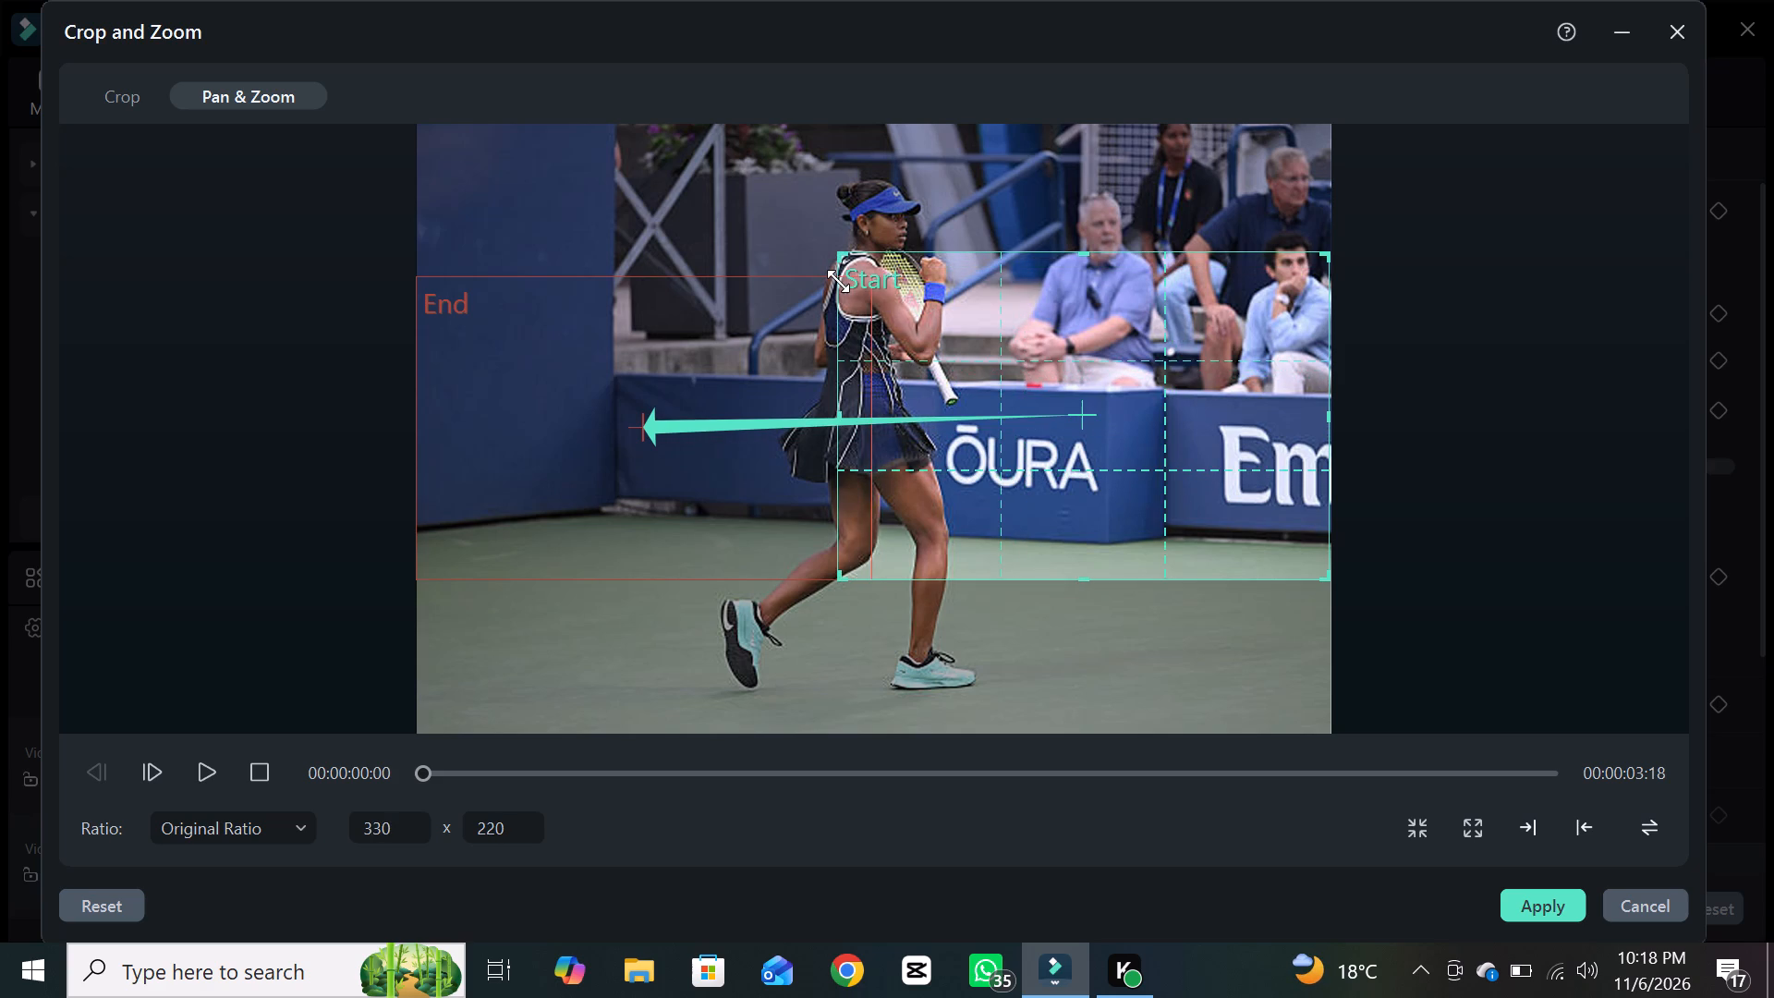
{"action": "left_click_drag", "start_coordinate": [838, 281], "coordinate": [934, 383]}
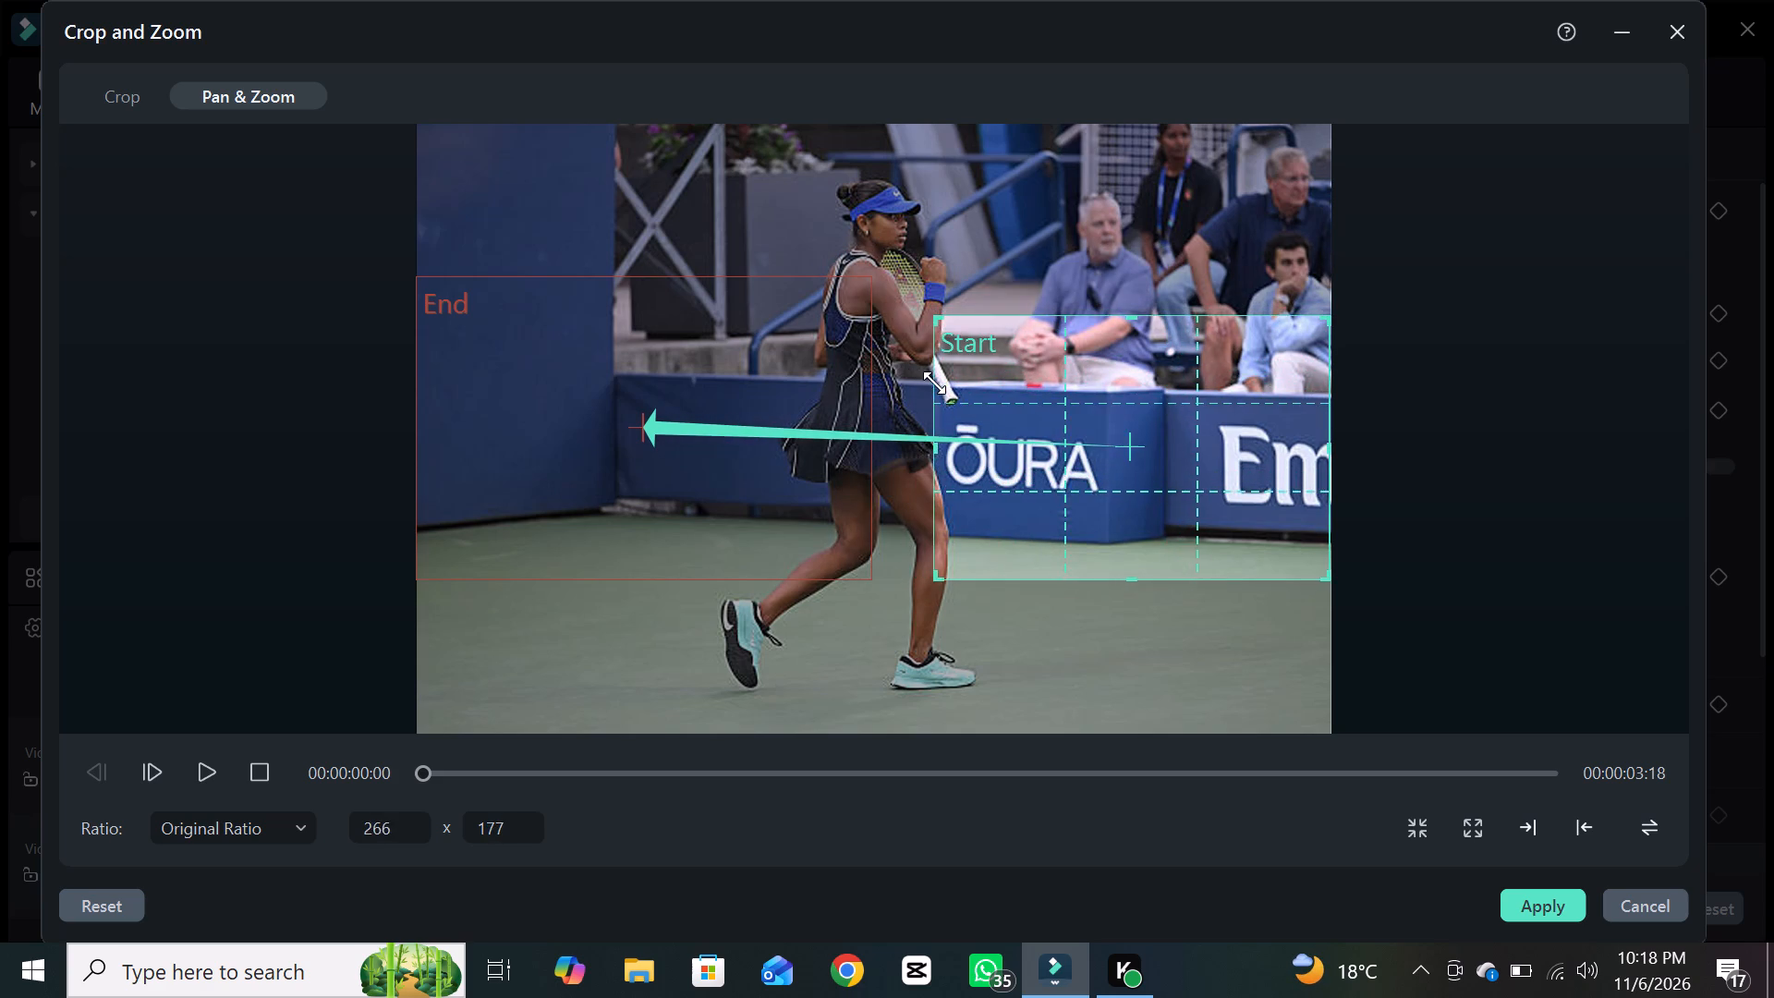
{"action": "left_click_drag", "start_coordinate": [934, 383], "coordinate": [944, 383]}
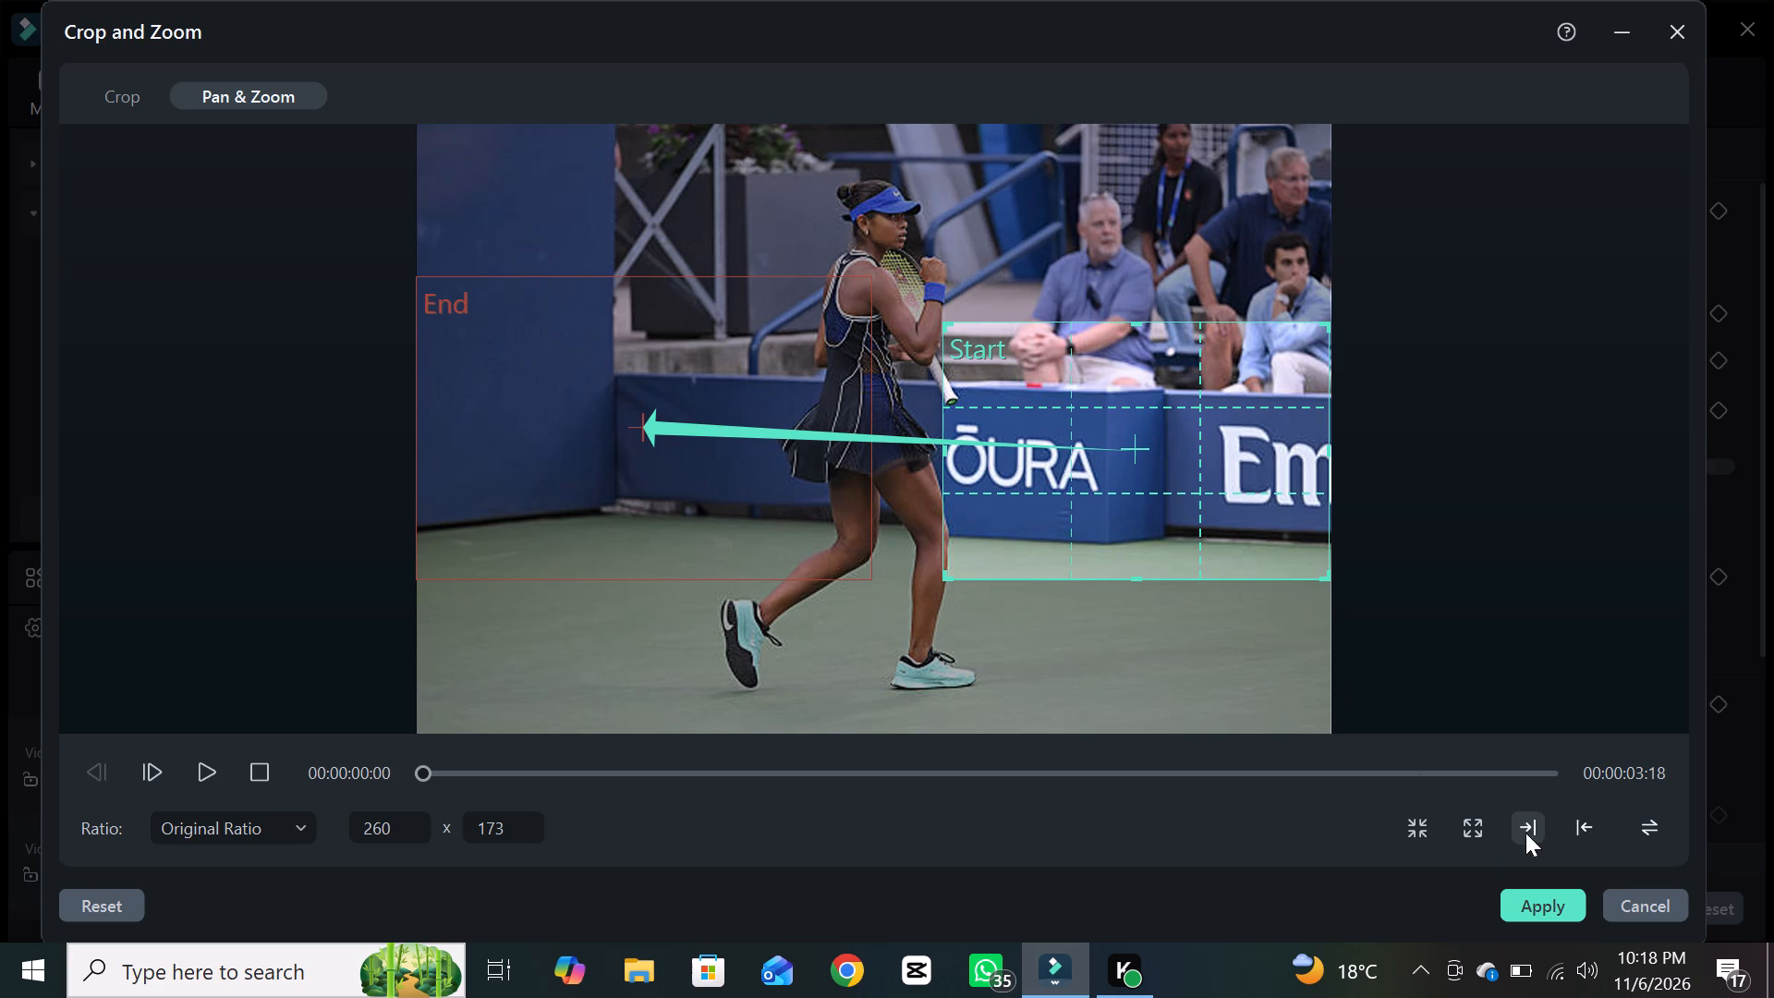
{"action": "left_click", "coordinate": [211, 776]}
{"action": "left_click", "coordinate": [1523, 901]}
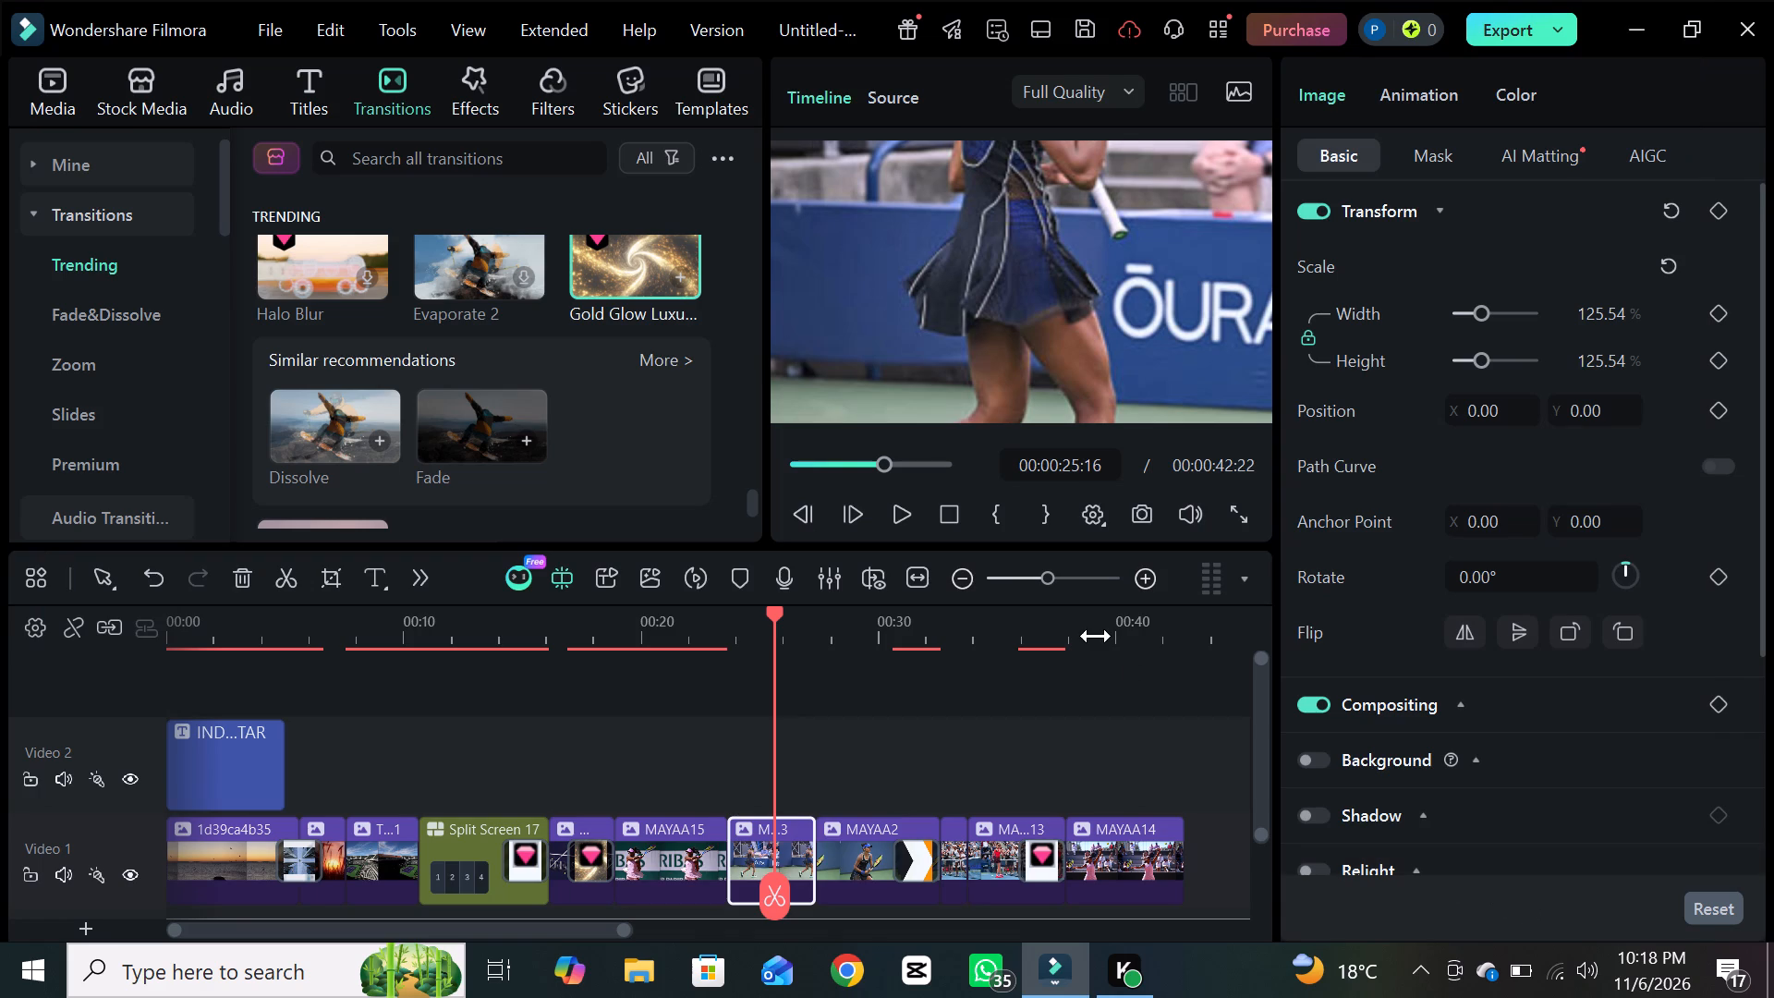
Move the clip between MAYAA15 and MAYAA2 down in the preview, to about position X -56.85, Y -410.17.
{"action": "double_click", "coordinate": [1016, 323]}
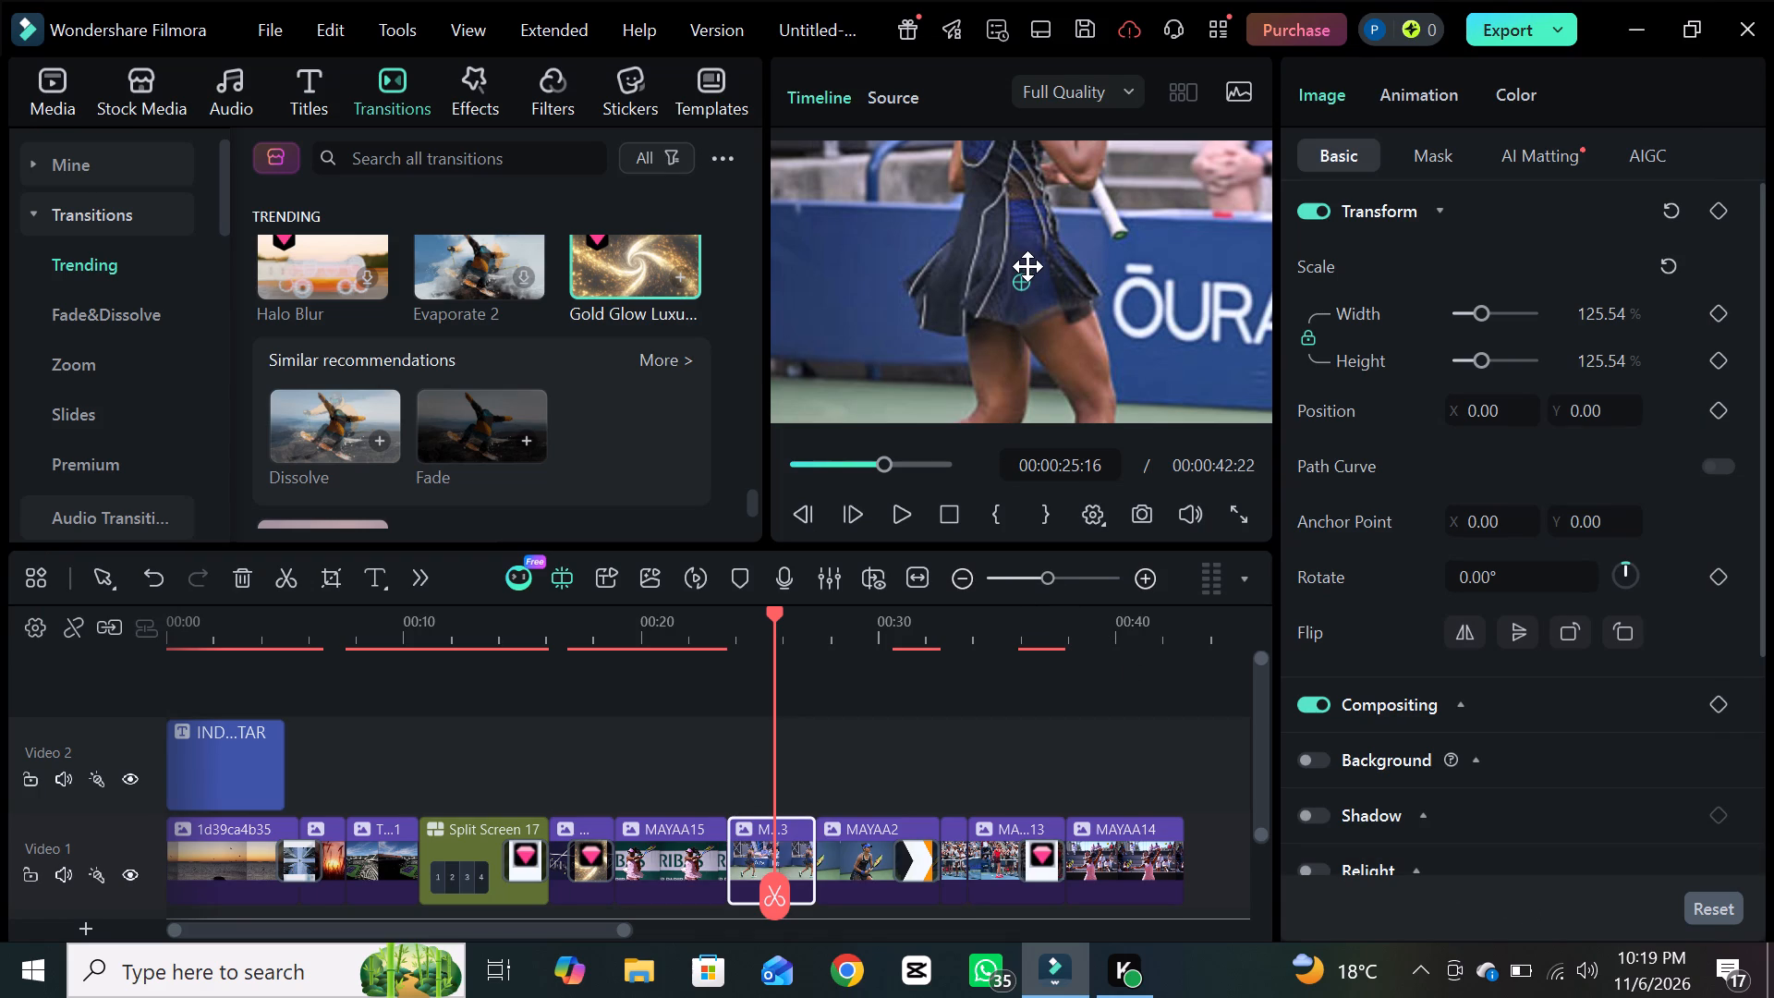
{"action": "triple_click", "coordinate": [1027, 266]}
{"action": "left_click_drag", "start_coordinate": [1027, 266], "coordinate": [1027, 289]}
{"action": "left_click_drag", "start_coordinate": [1027, 296], "coordinate": [1027, 310]}
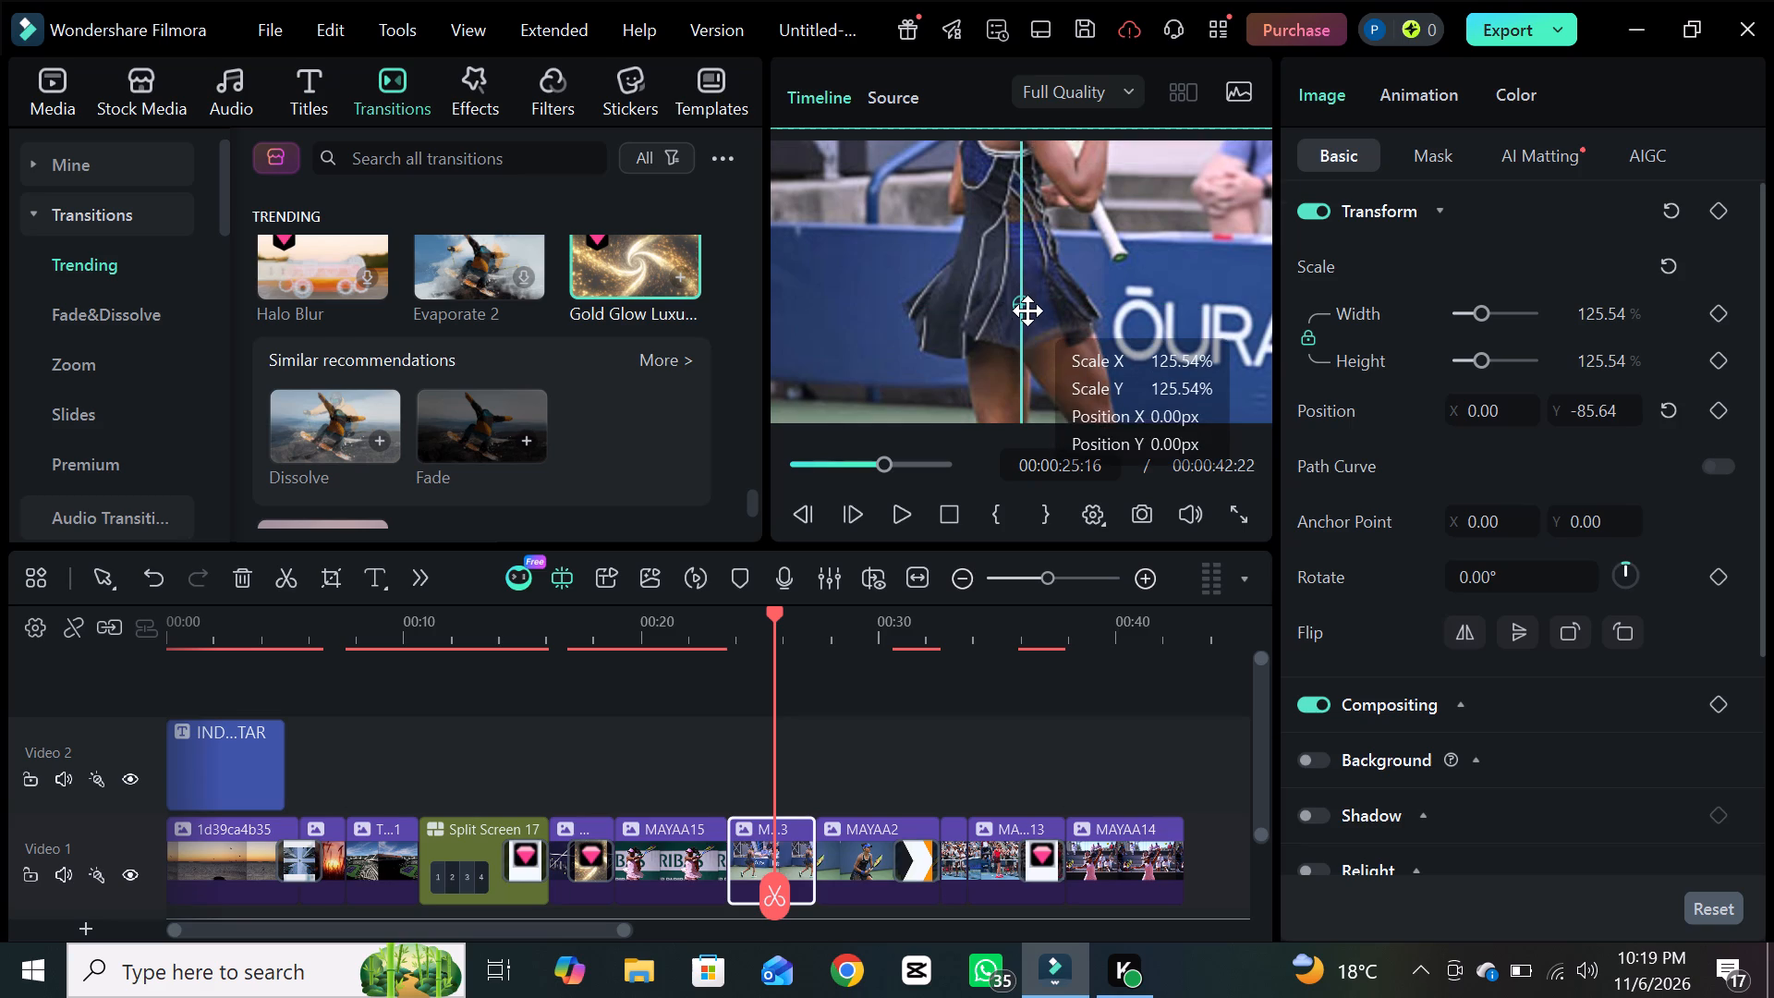
{"action": "left_click_drag", "start_coordinate": [1027, 310], "coordinate": [1026, 378]}
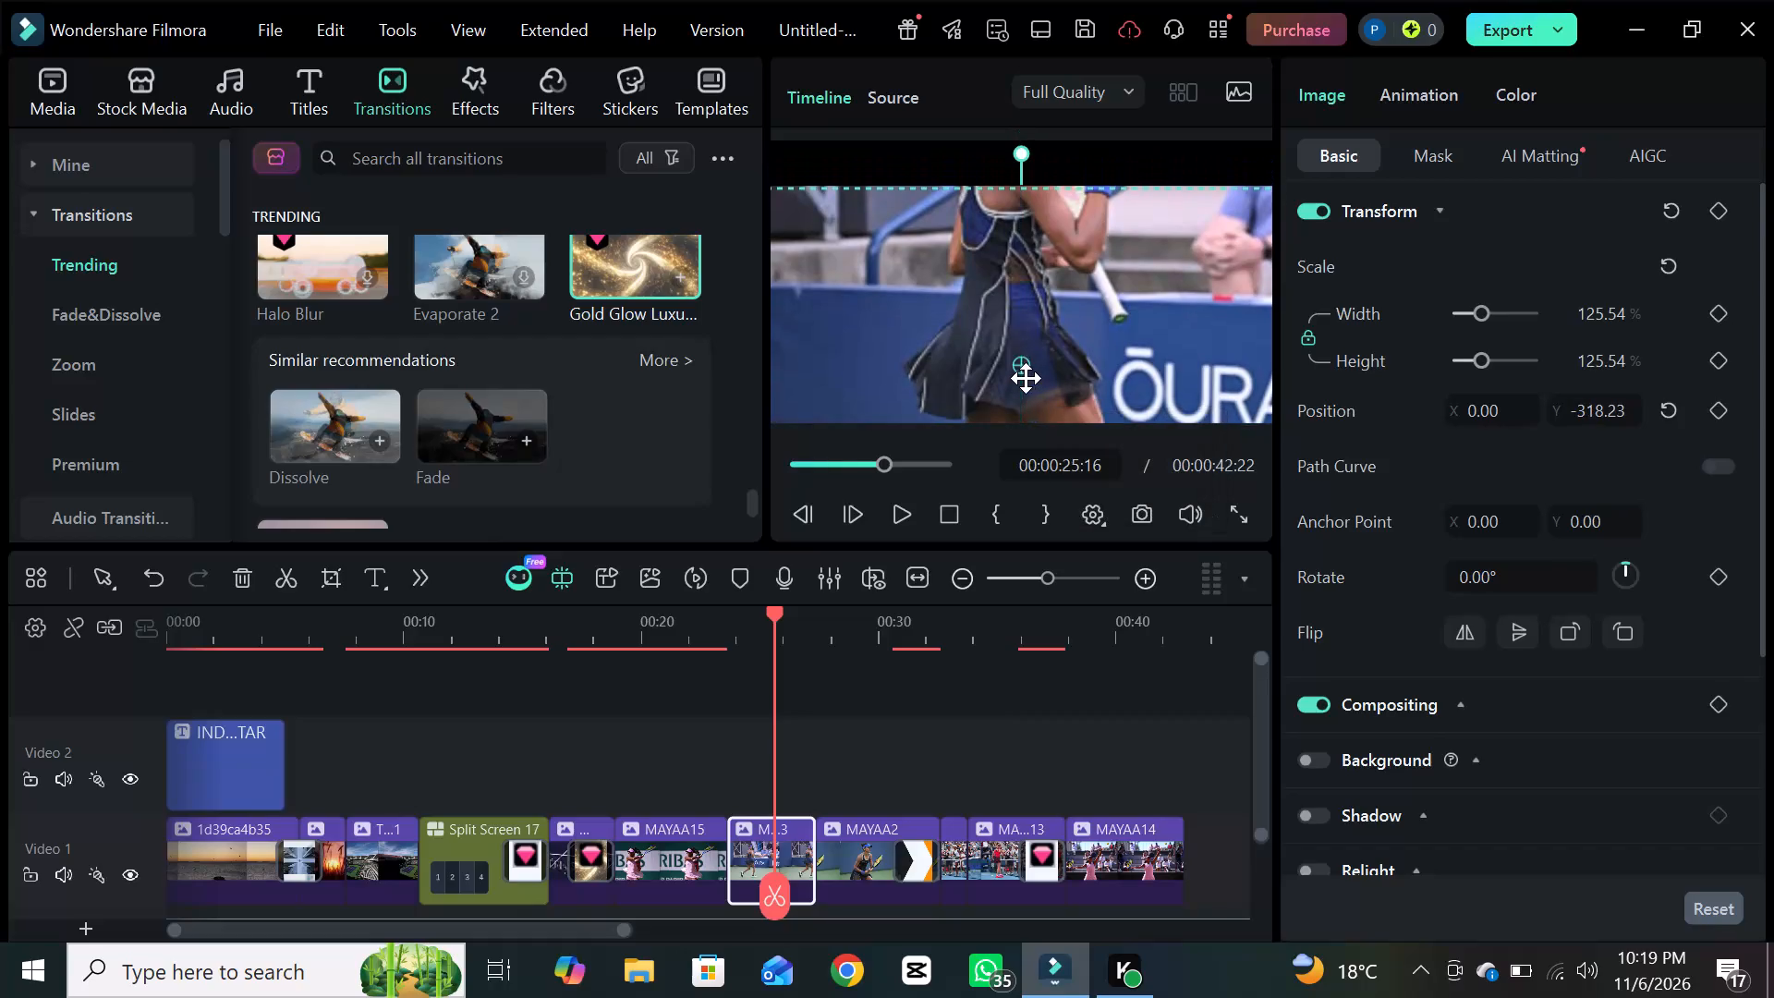
{"action": "left_click_drag", "start_coordinate": [1038, 193], "coordinate": [1038, 192]}
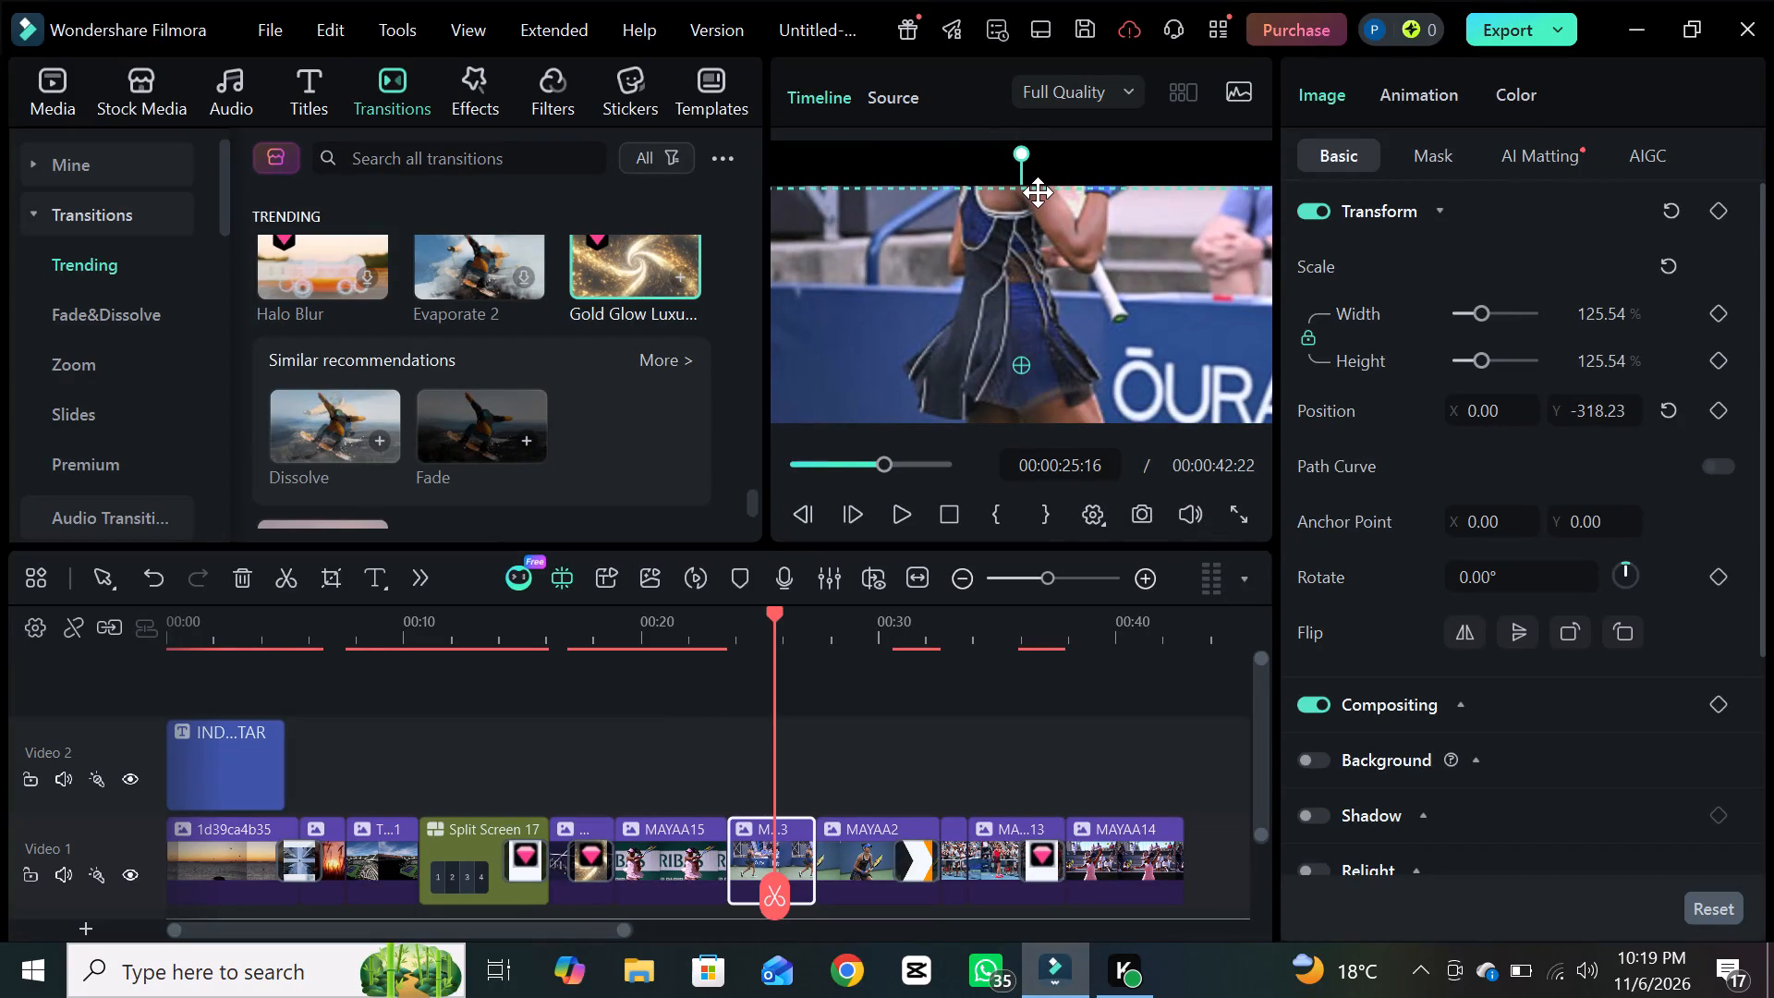
{"action": "left_click_drag", "start_coordinate": [1038, 192], "coordinate": [1038, 218]}
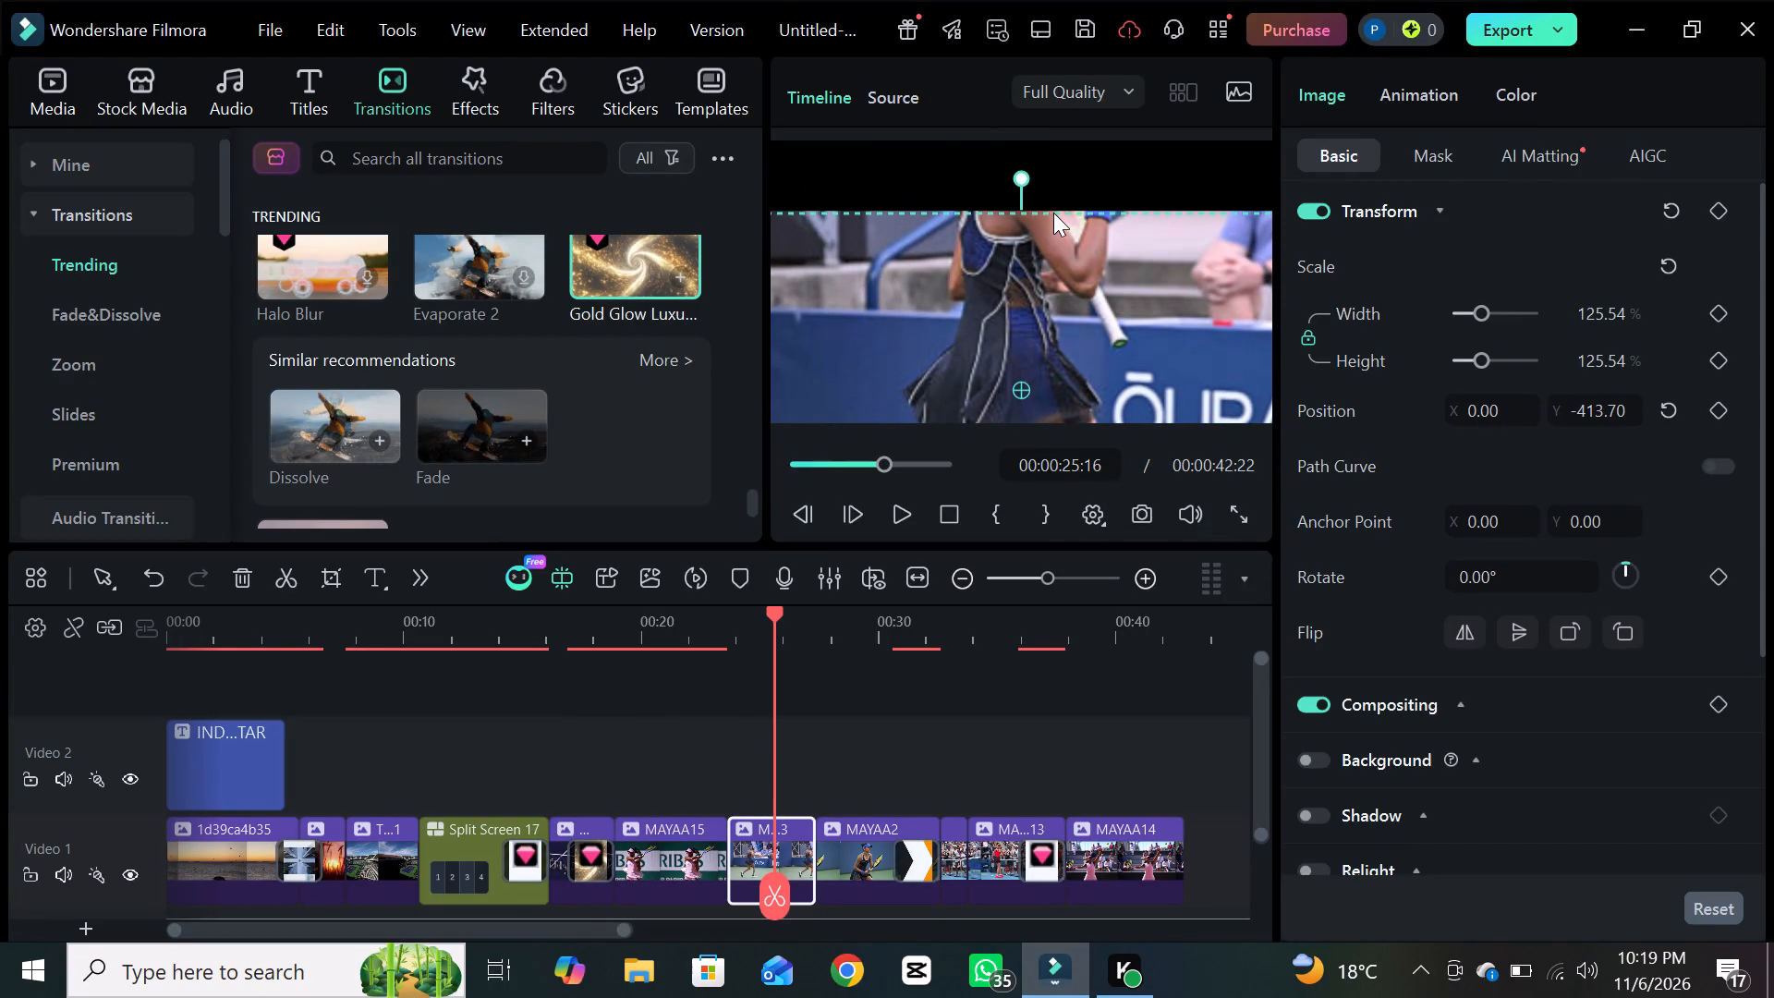
{"action": "left_click_drag", "start_coordinate": [1053, 210], "coordinate": [1047, 217]}
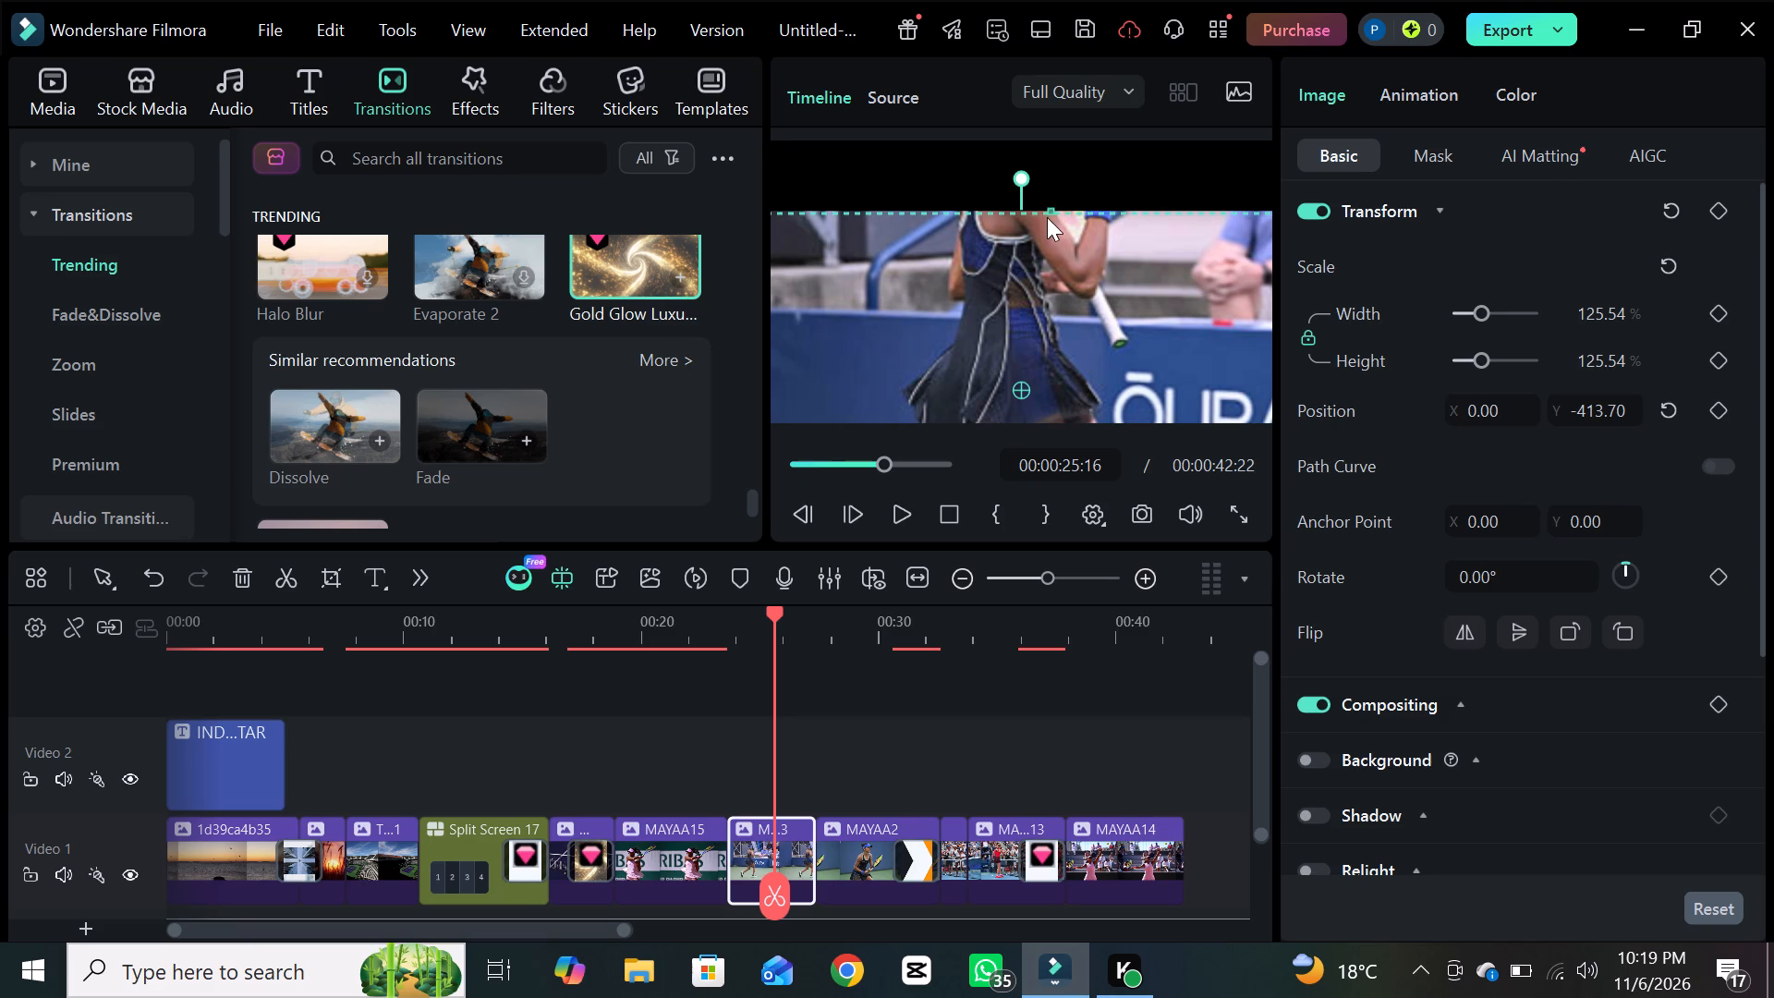
{"action": "left_click_drag", "start_coordinate": [1047, 217], "coordinate": [1097, 238]}
{"action": "left_click_drag", "start_coordinate": [881, 237], "coordinate": [885, 188]}
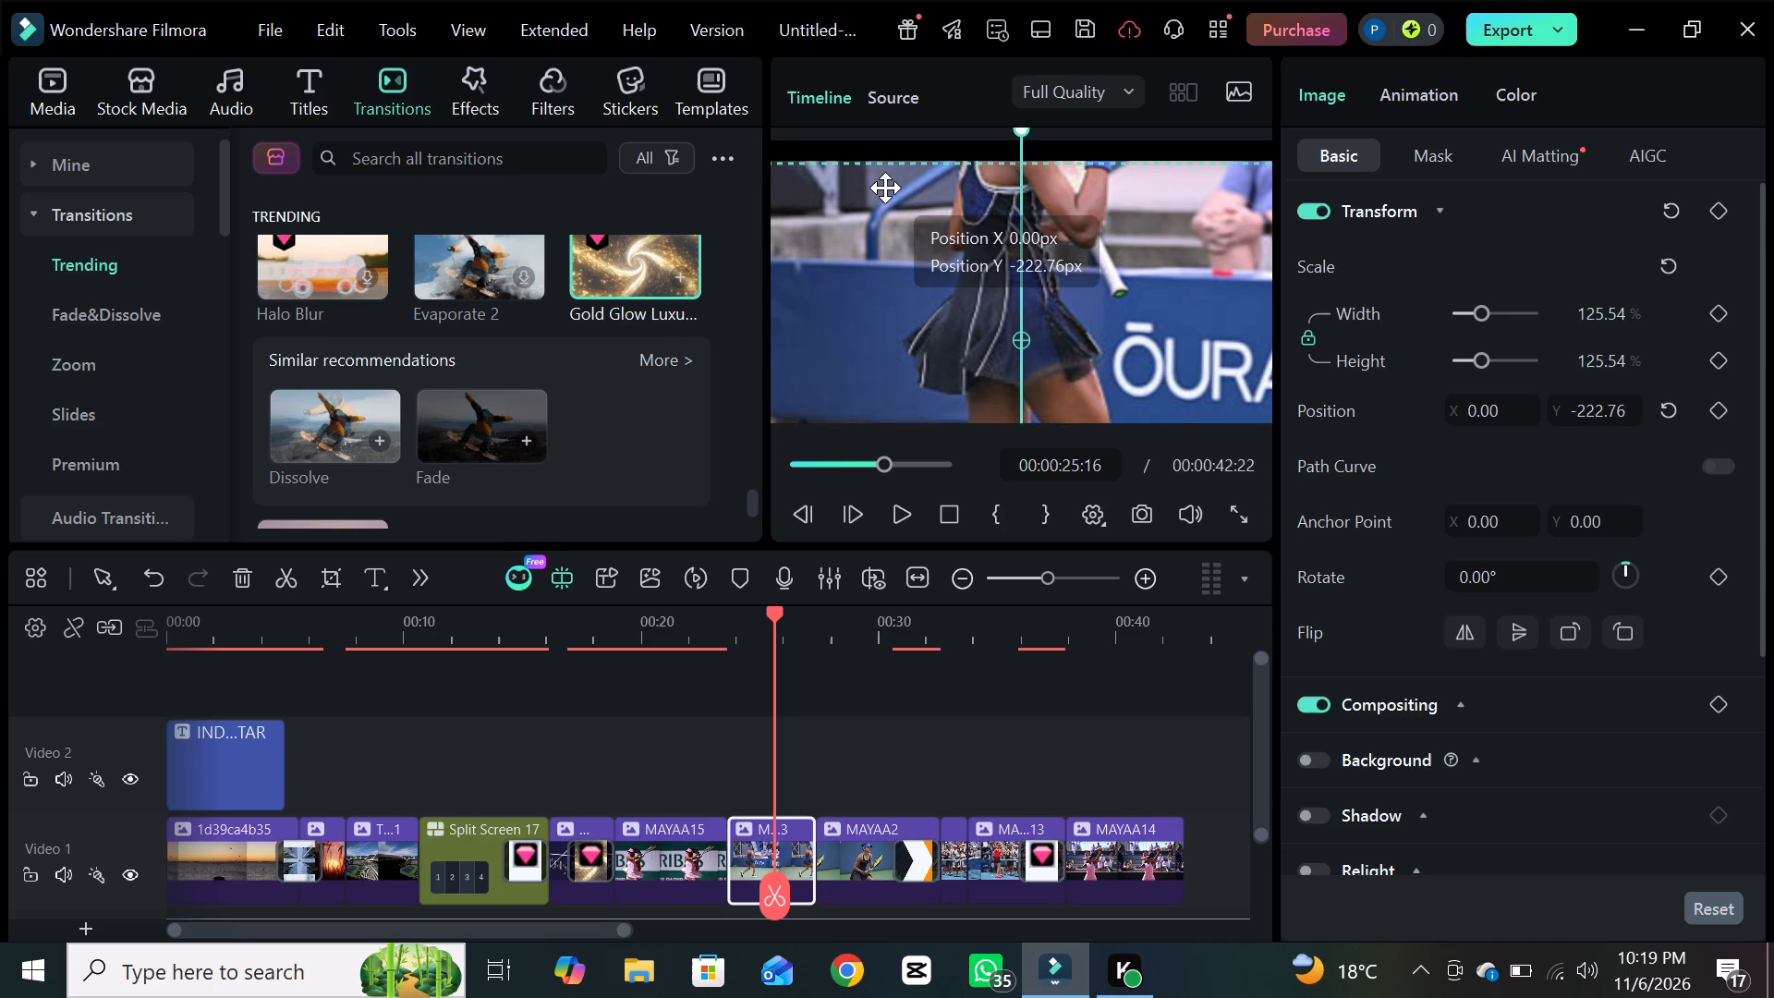
{"action": "left_click_drag", "start_coordinate": [885, 188], "coordinate": [887, 225]}
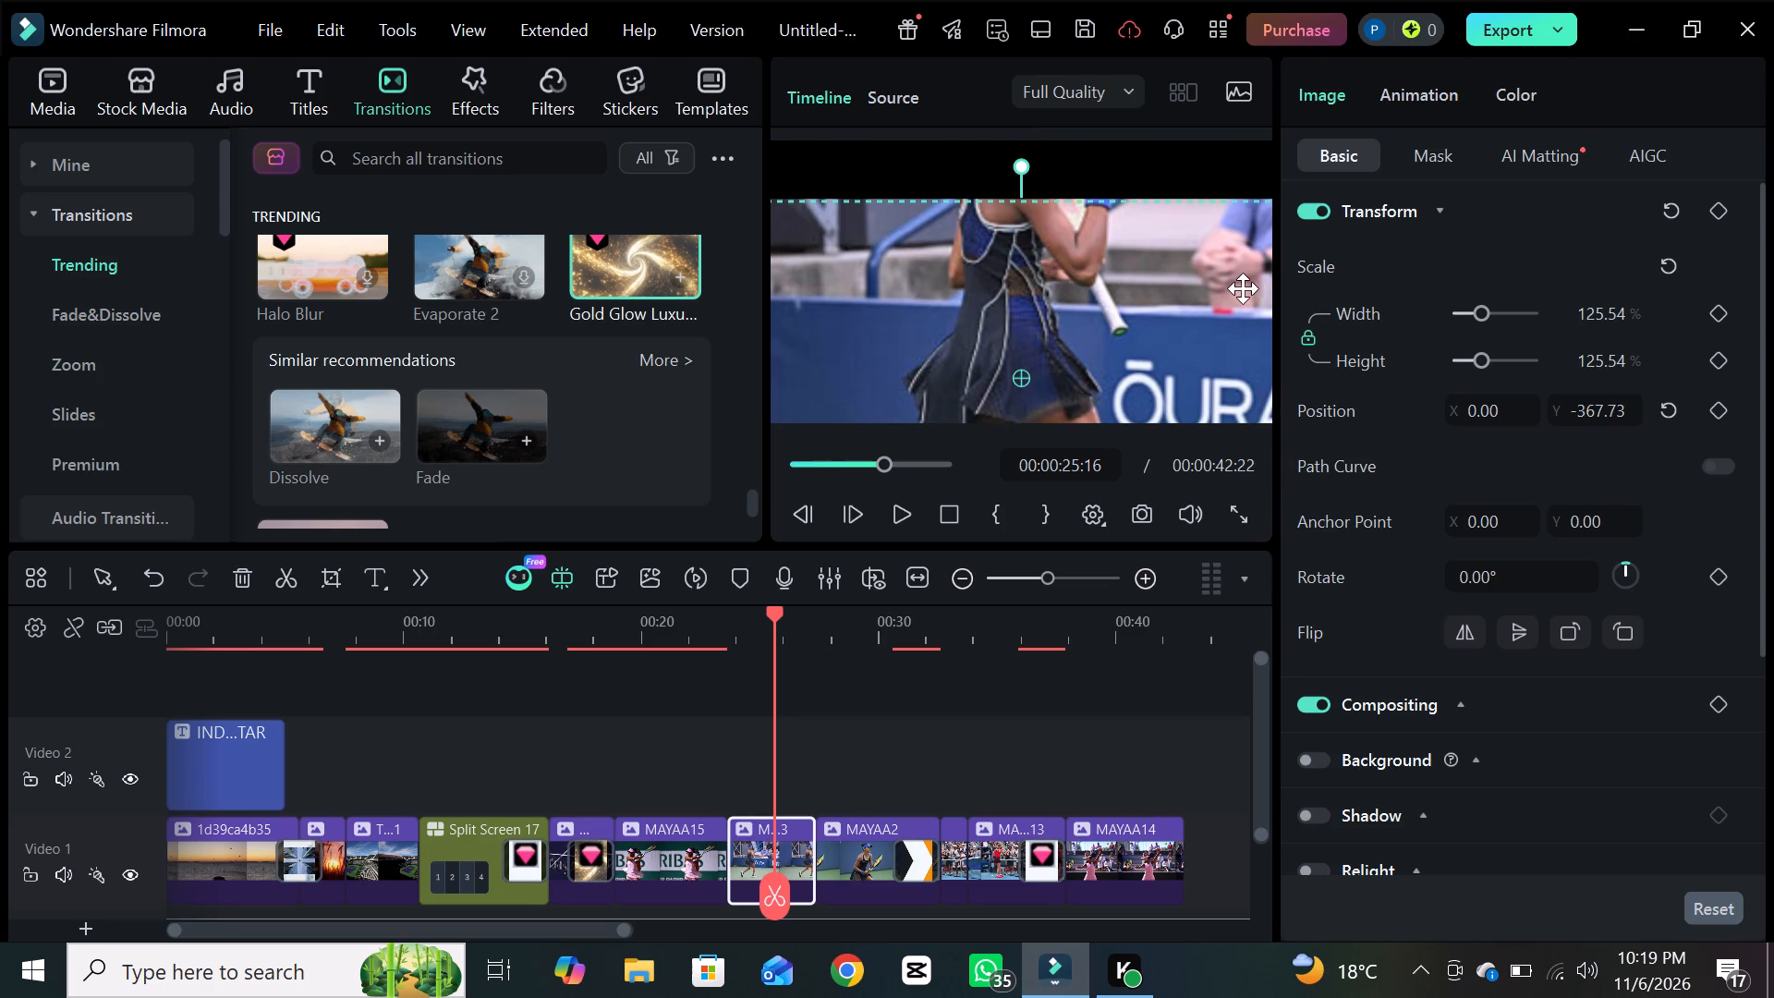
{"action": "left_click_drag", "start_coordinate": [1217, 299], "coordinate": [1202, 310]}
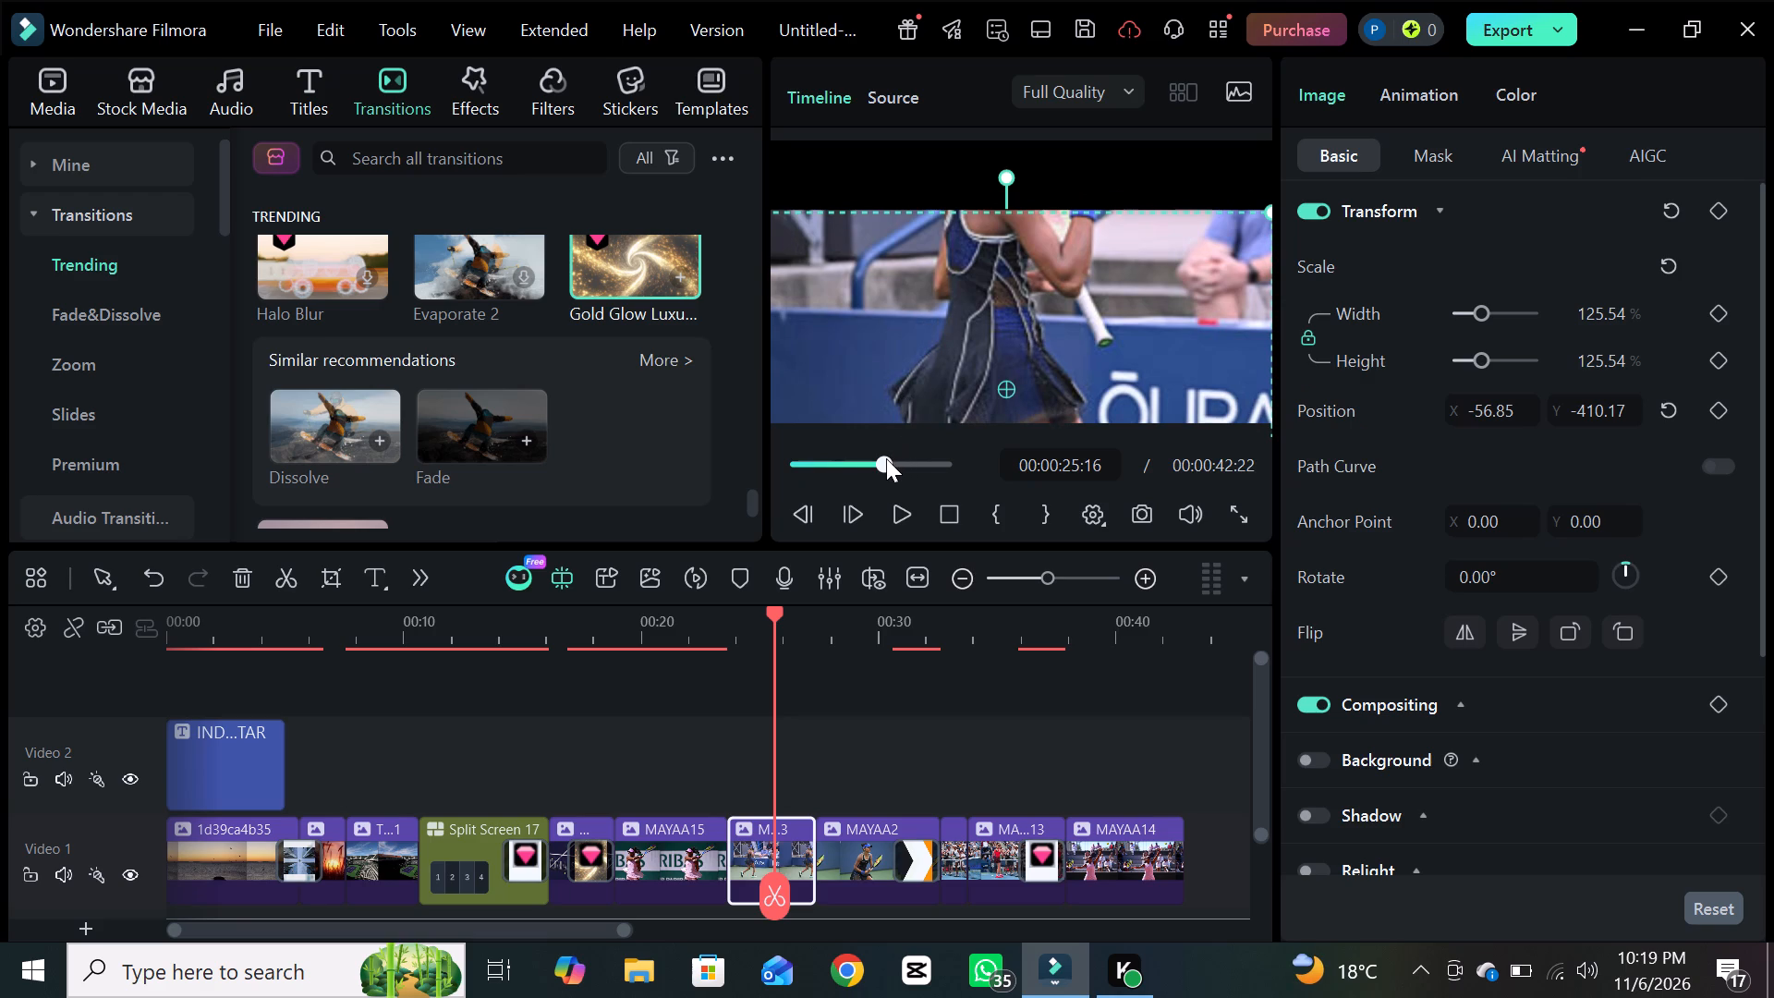
Scrub through the clip between MAYAA15 and MAYAA2 to check its framing across the pan.
{"action": "left_click_drag", "start_coordinate": [886, 458], "coordinate": [876, 468]}
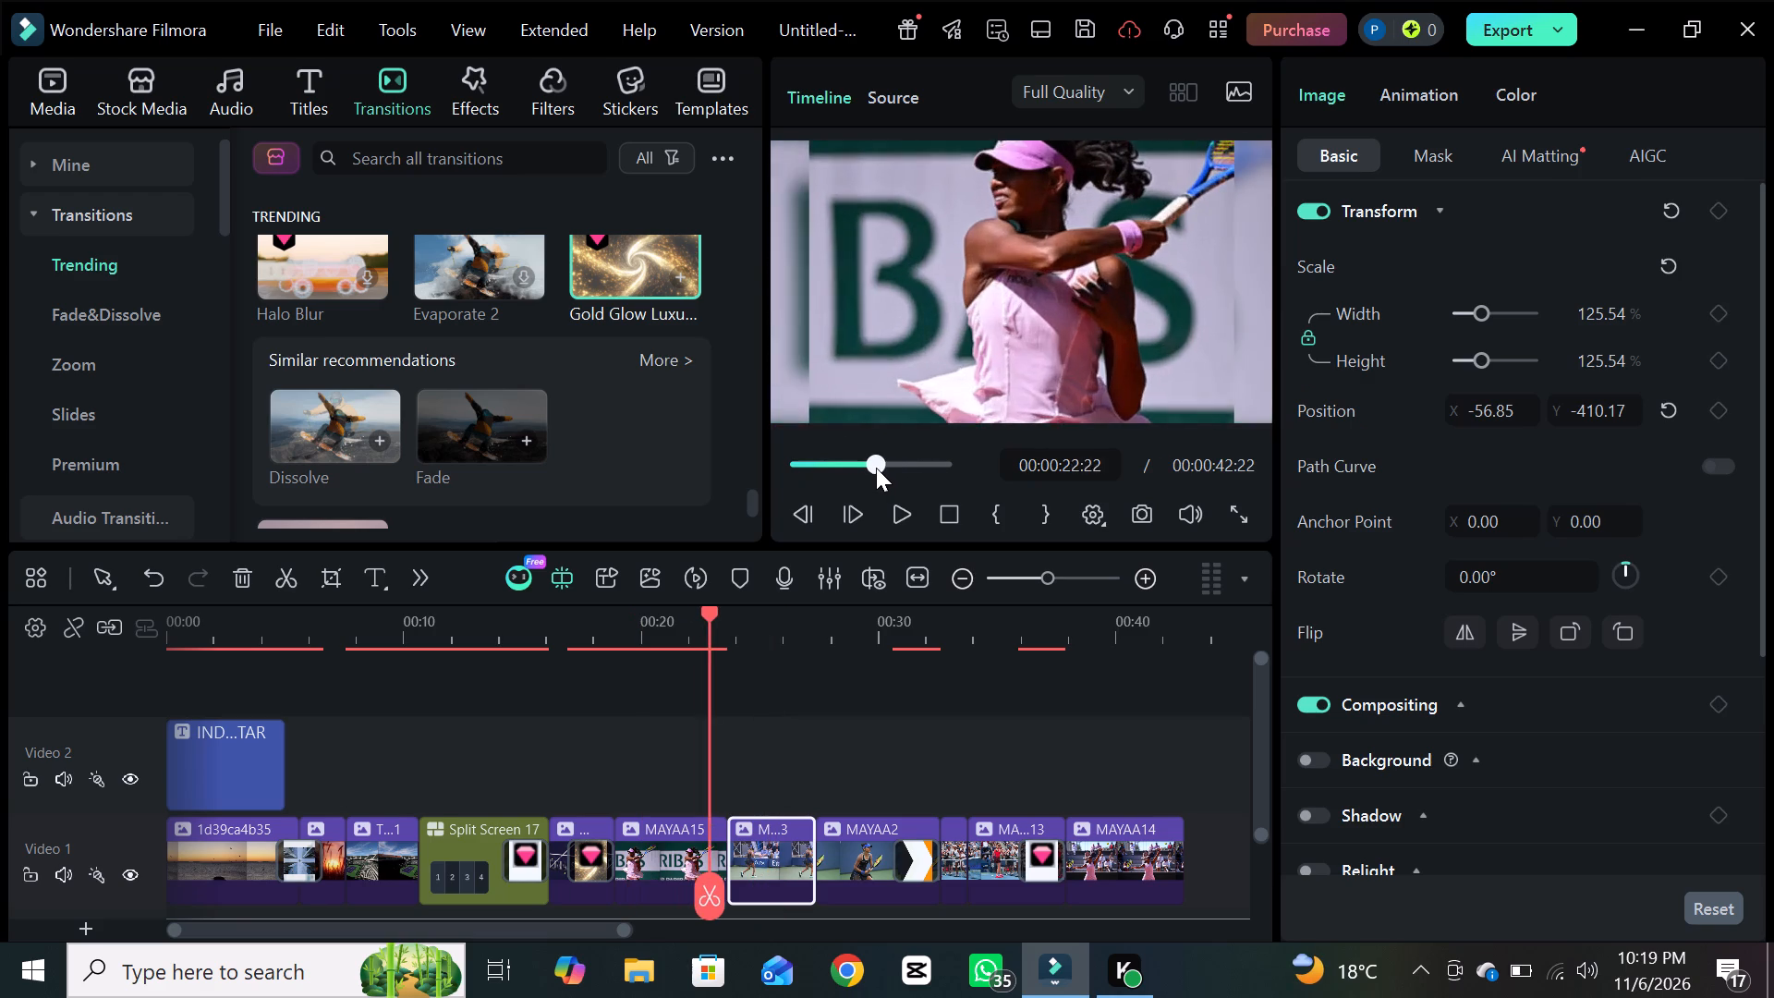
{"action": "left_click_drag", "start_coordinate": [876, 468], "coordinate": [881, 468]}
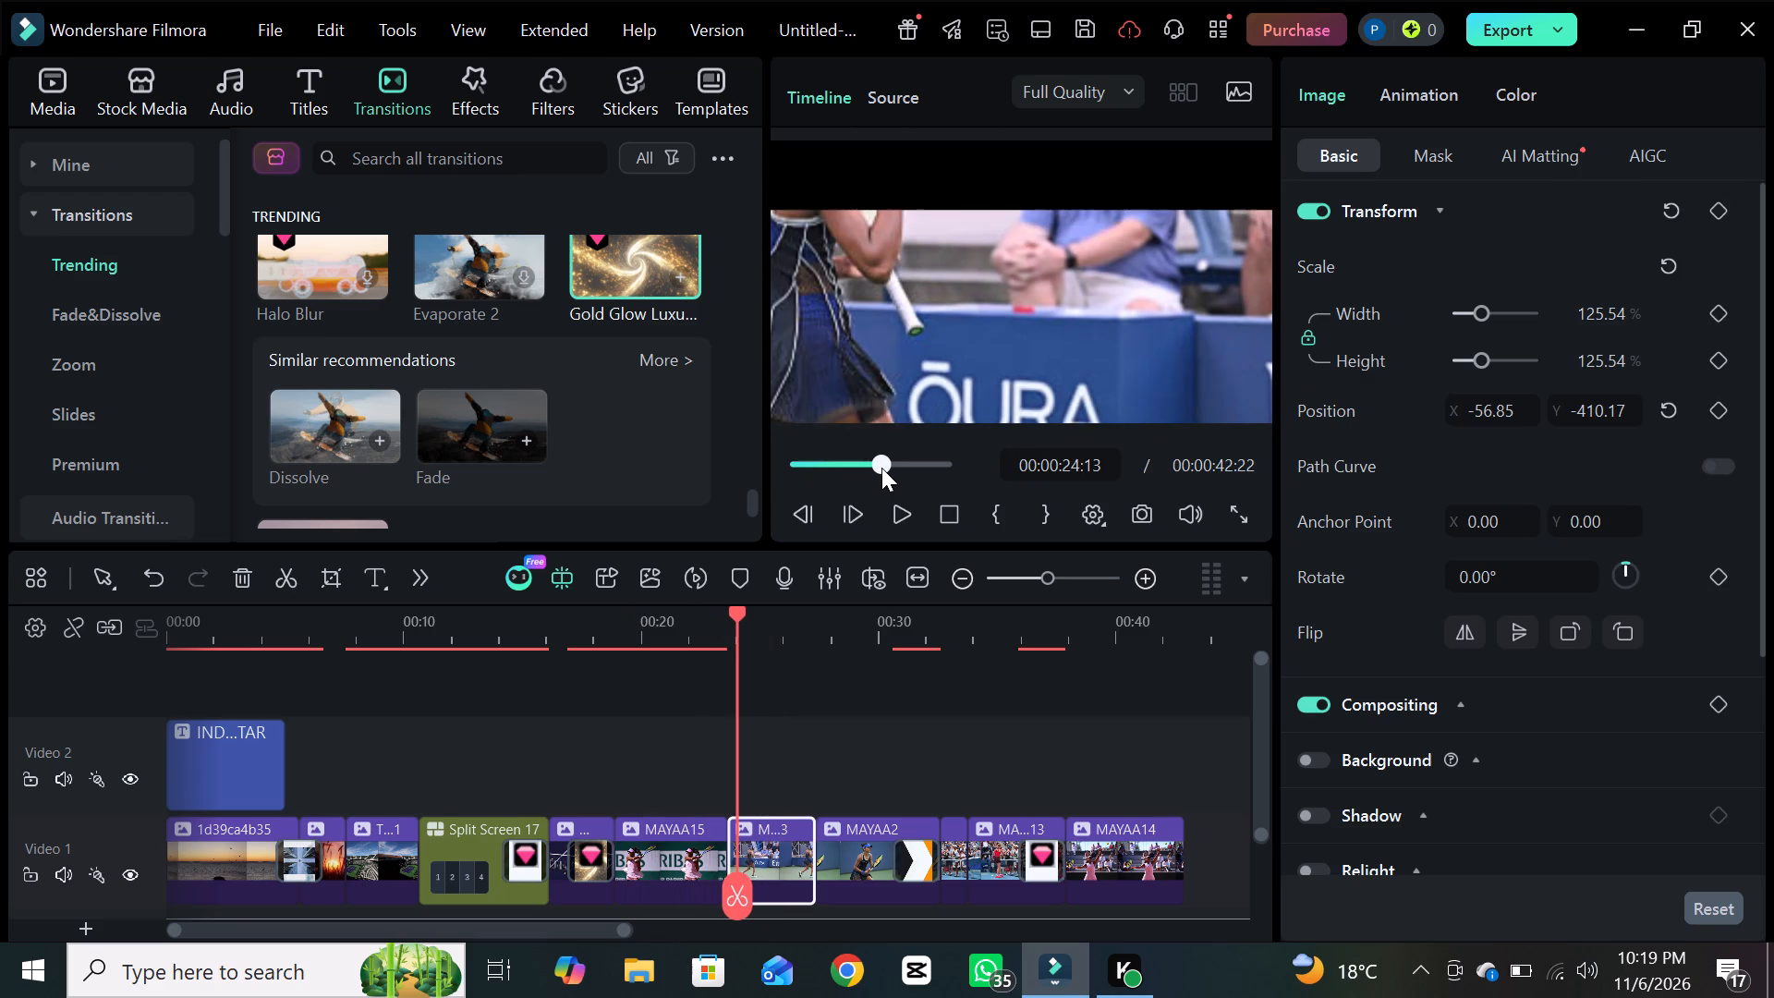
{"action": "left_click_drag", "start_coordinate": [881, 468], "coordinate": [883, 467]}
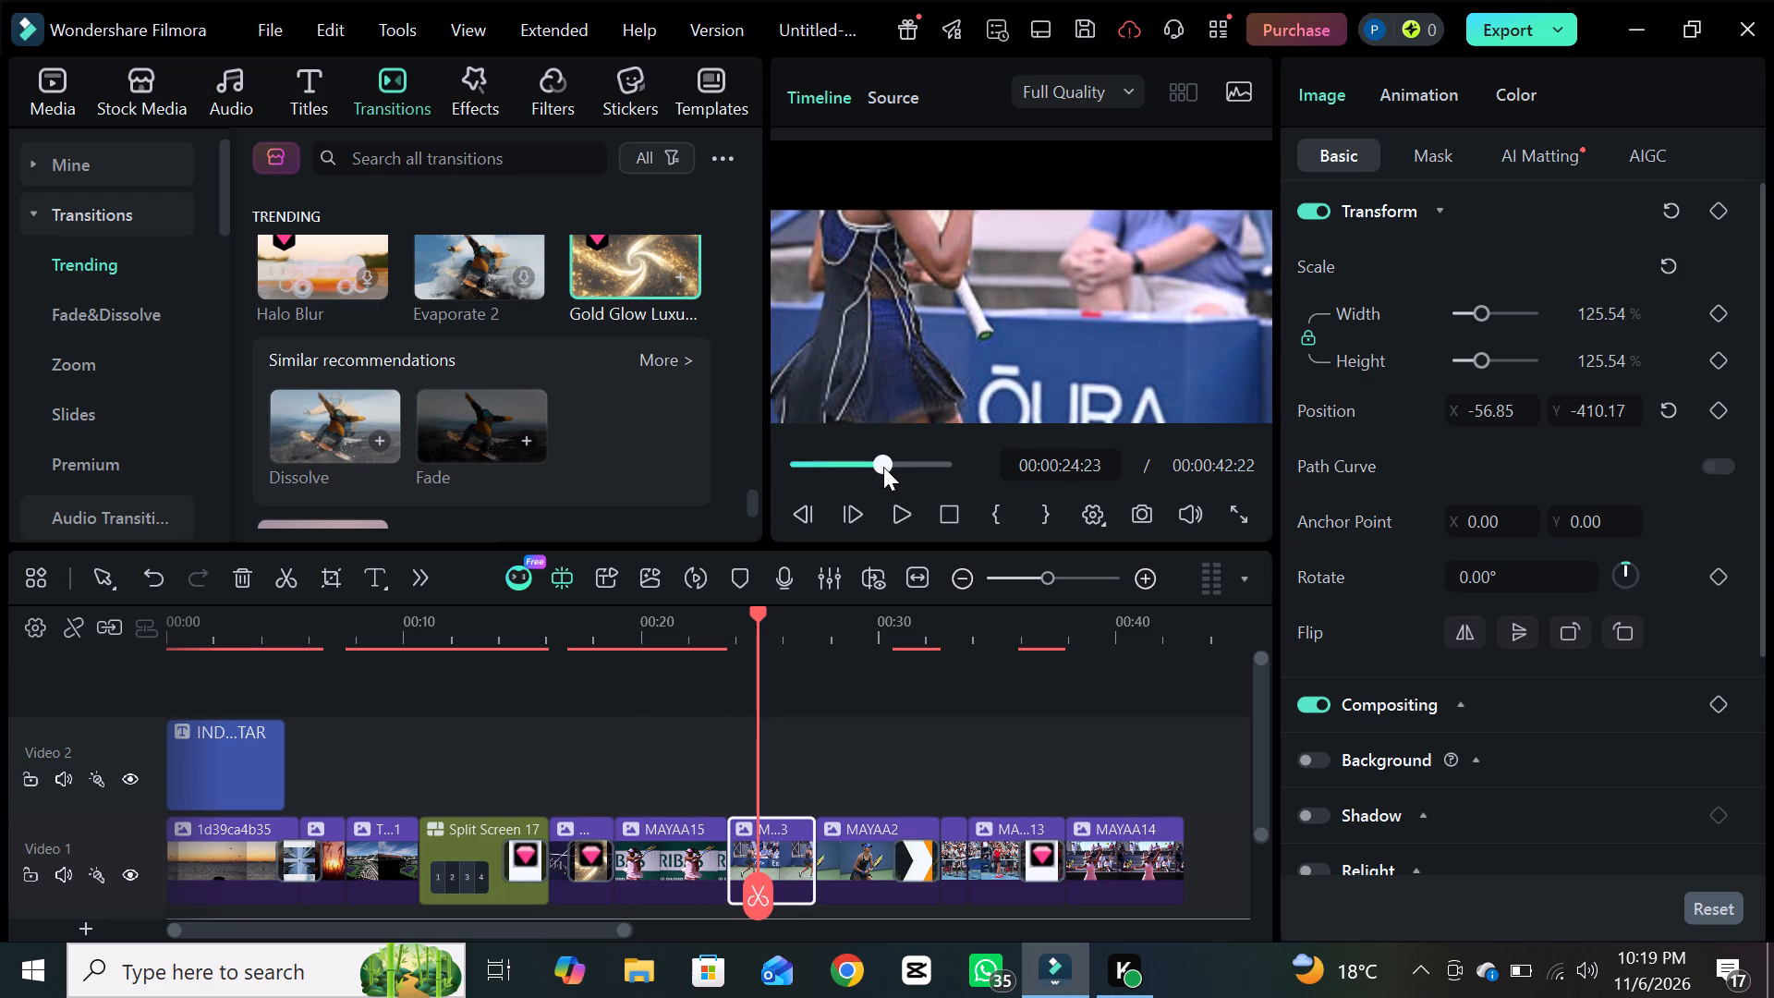
{"action": "left_click_drag", "start_coordinate": [883, 467], "coordinate": [884, 467]}
{"action": "left_click_drag", "start_coordinate": [884, 467], "coordinate": [885, 467]}
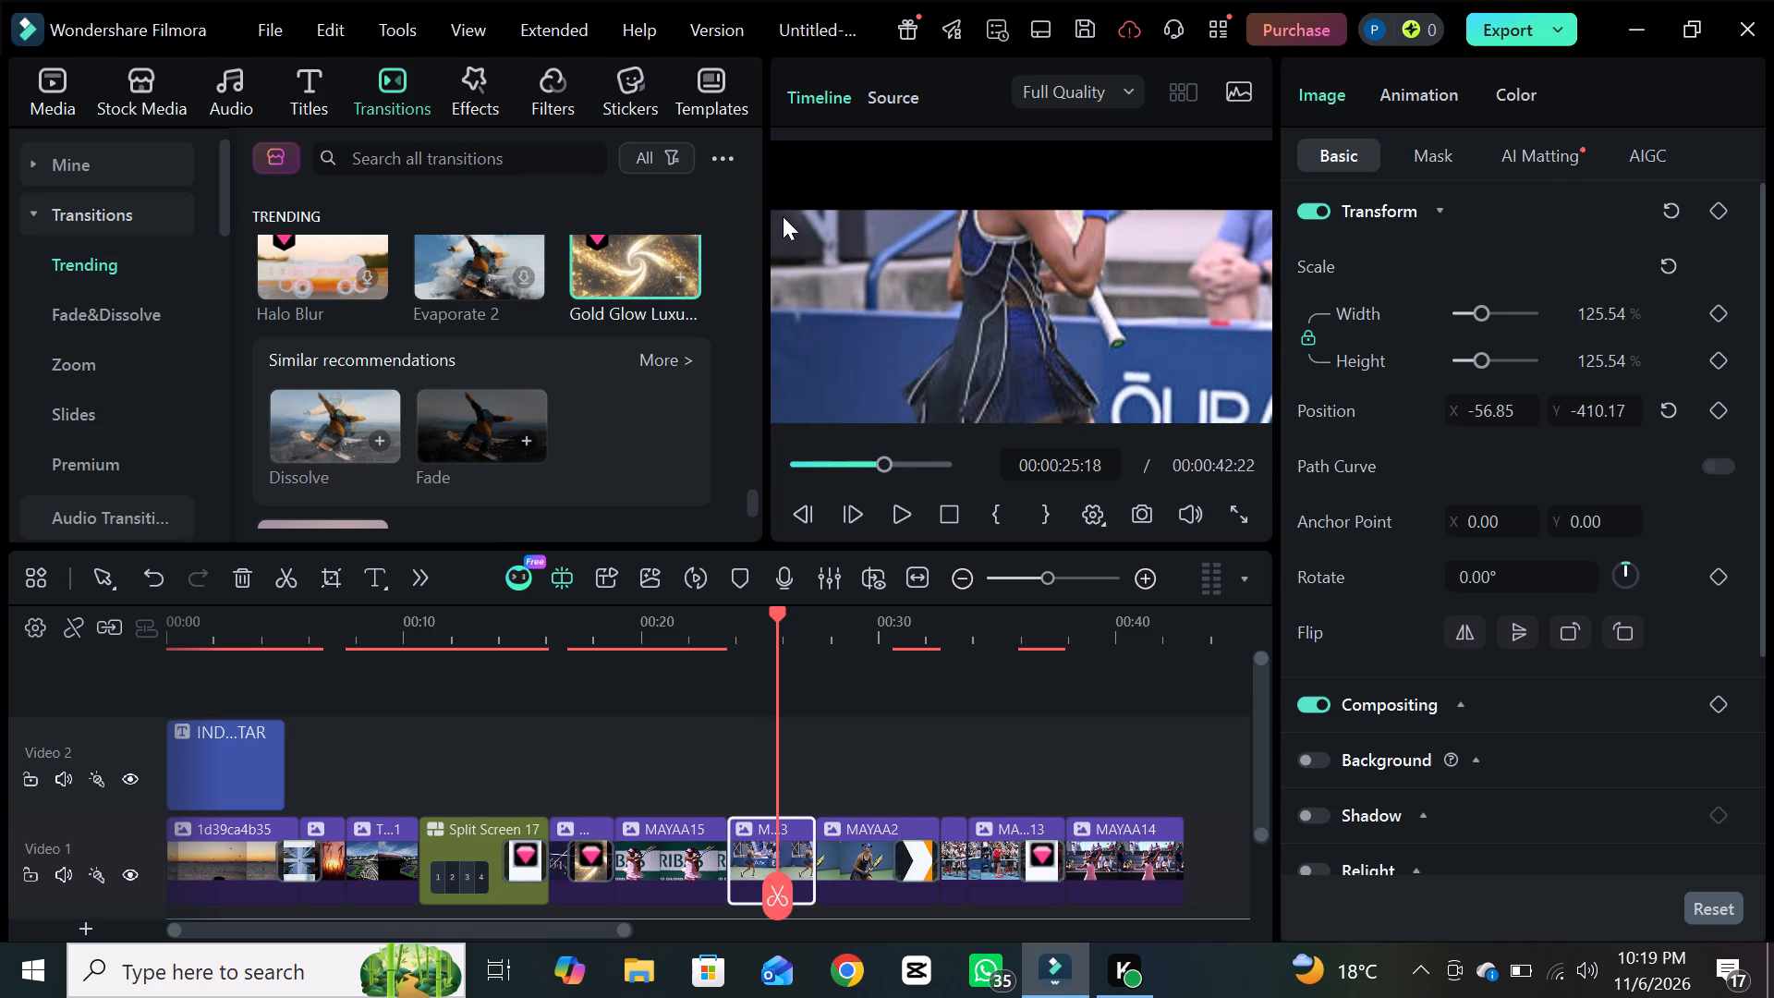
Enlarge the clip between MAYAA15 and MAYAA2 proportionally to a scale of about 143.87%.
{"action": "left_click_drag", "start_coordinate": [774, 206], "coordinate": [794, 169]}
{"action": "left_click_drag", "start_coordinate": [794, 169], "coordinate": [967, 175]}
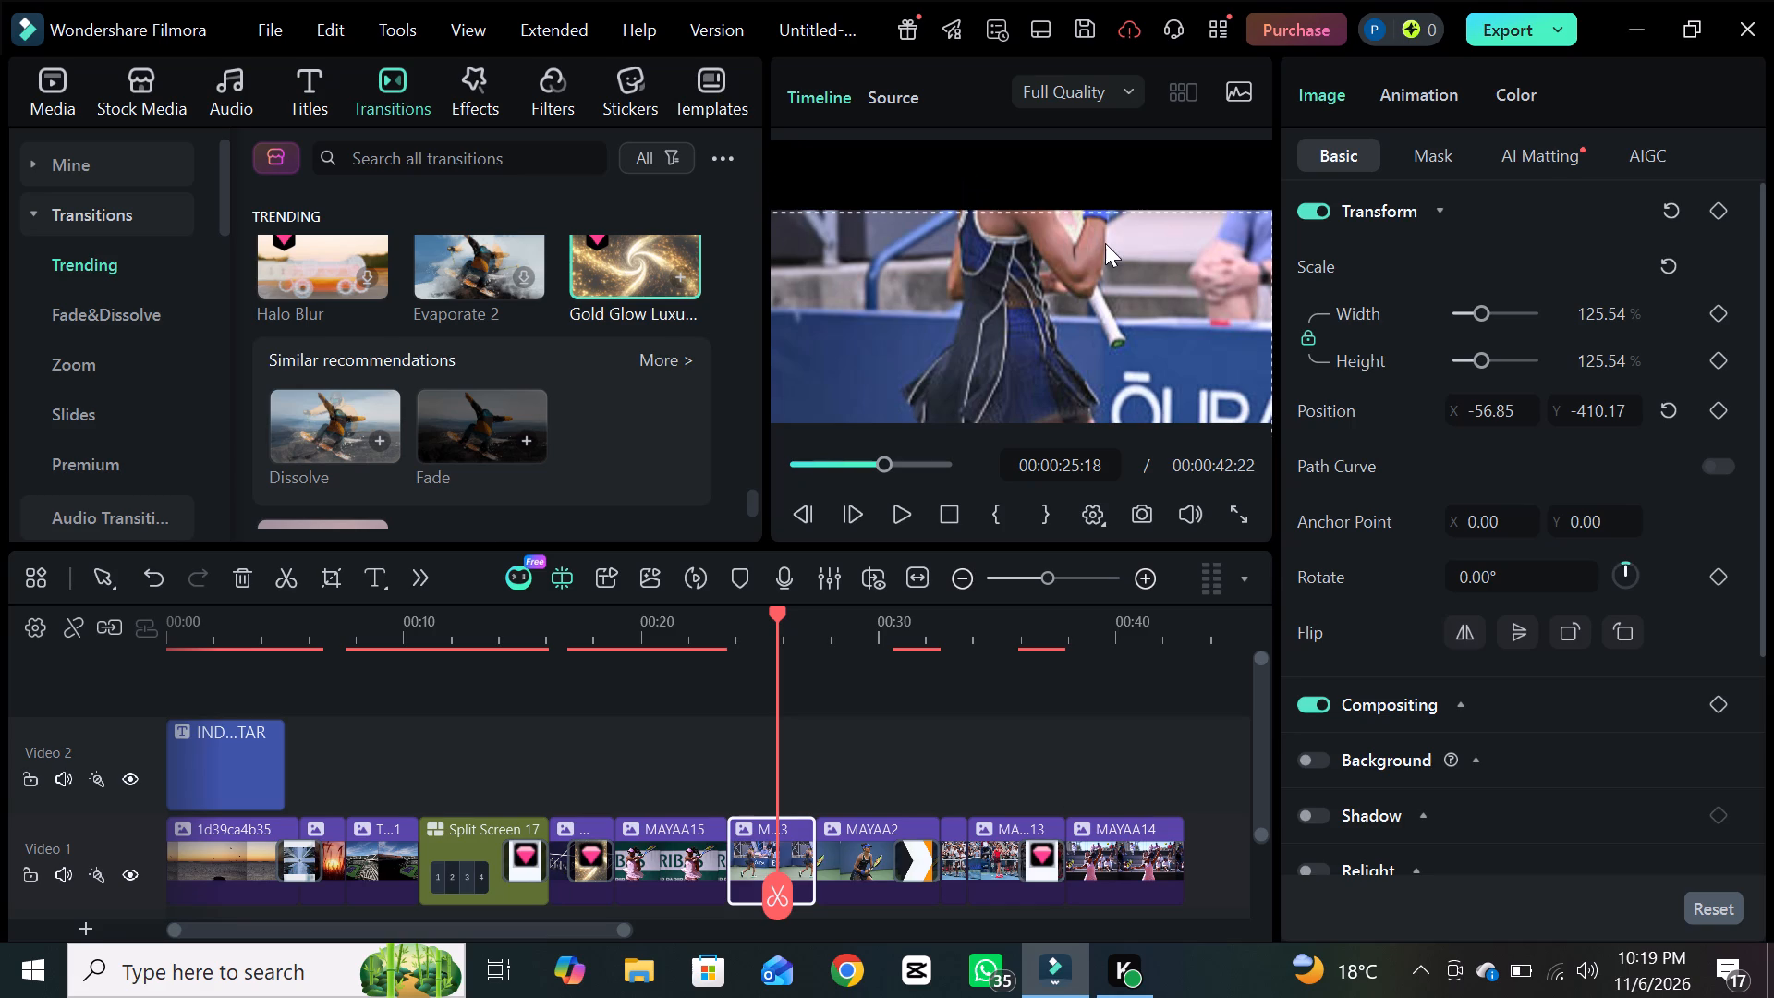
{"action": "triple_click", "coordinate": [1268, 415]}
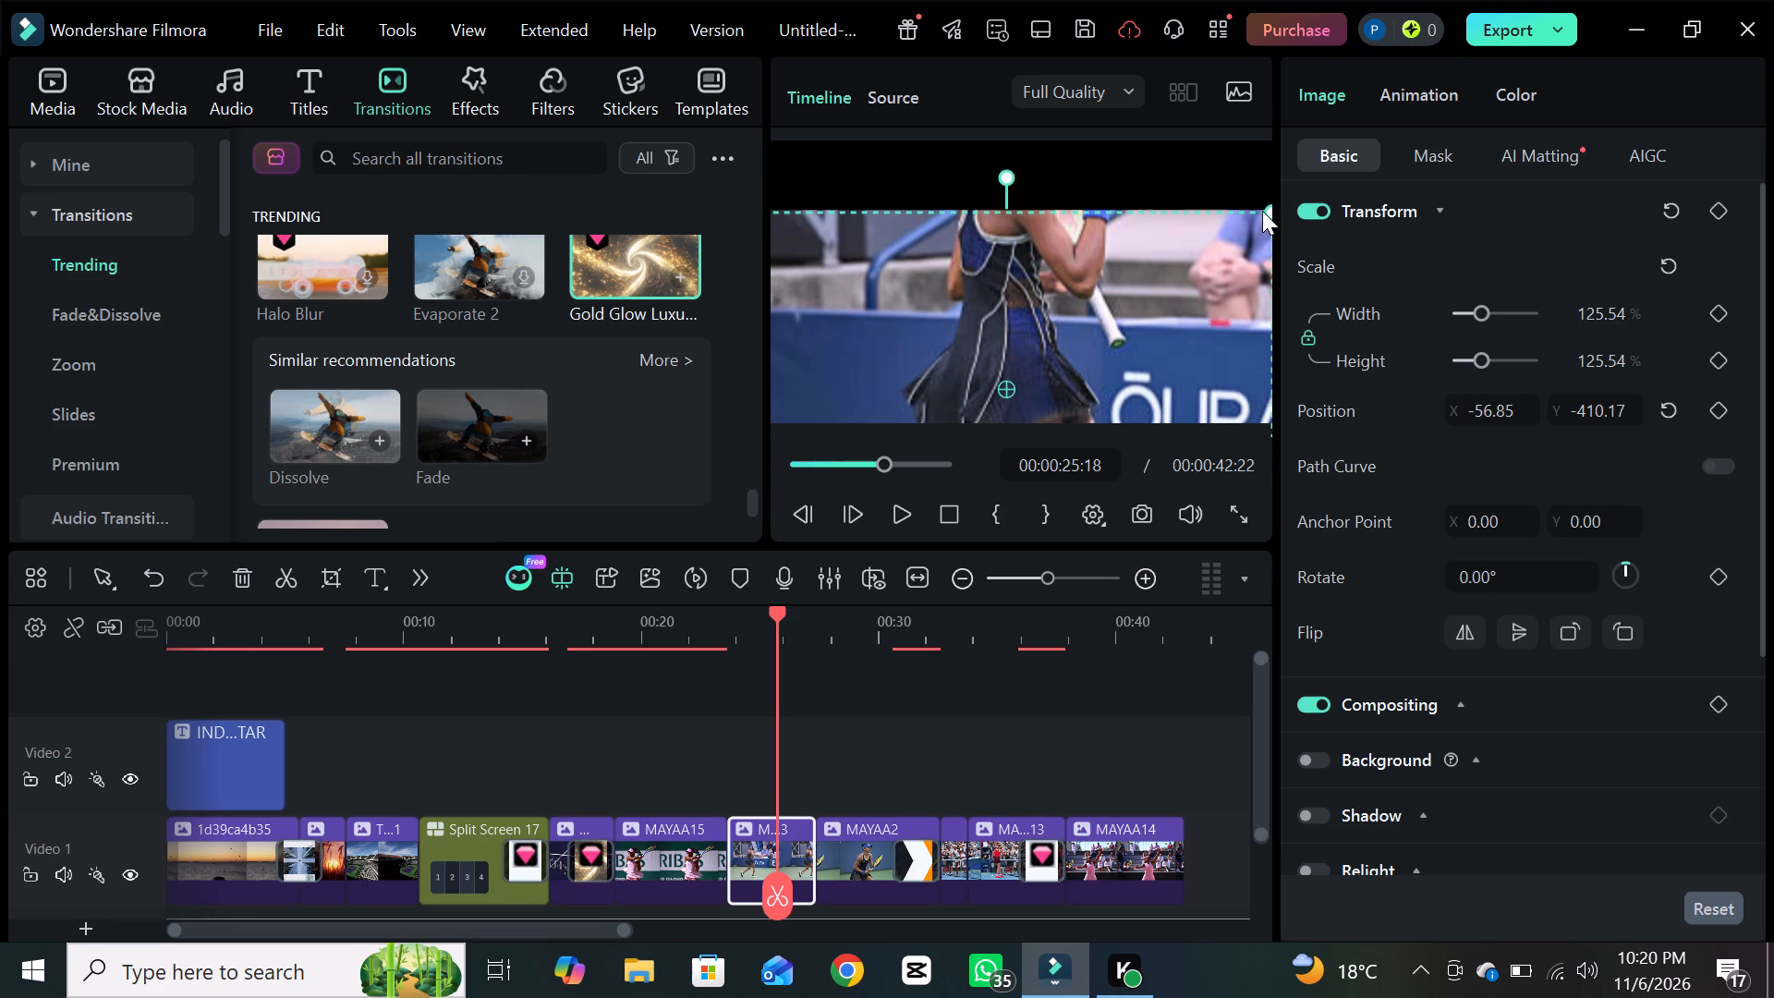
{"action": "left_click_drag", "start_coordinate": [1270, 206], "coordinate": [1283, 160]}
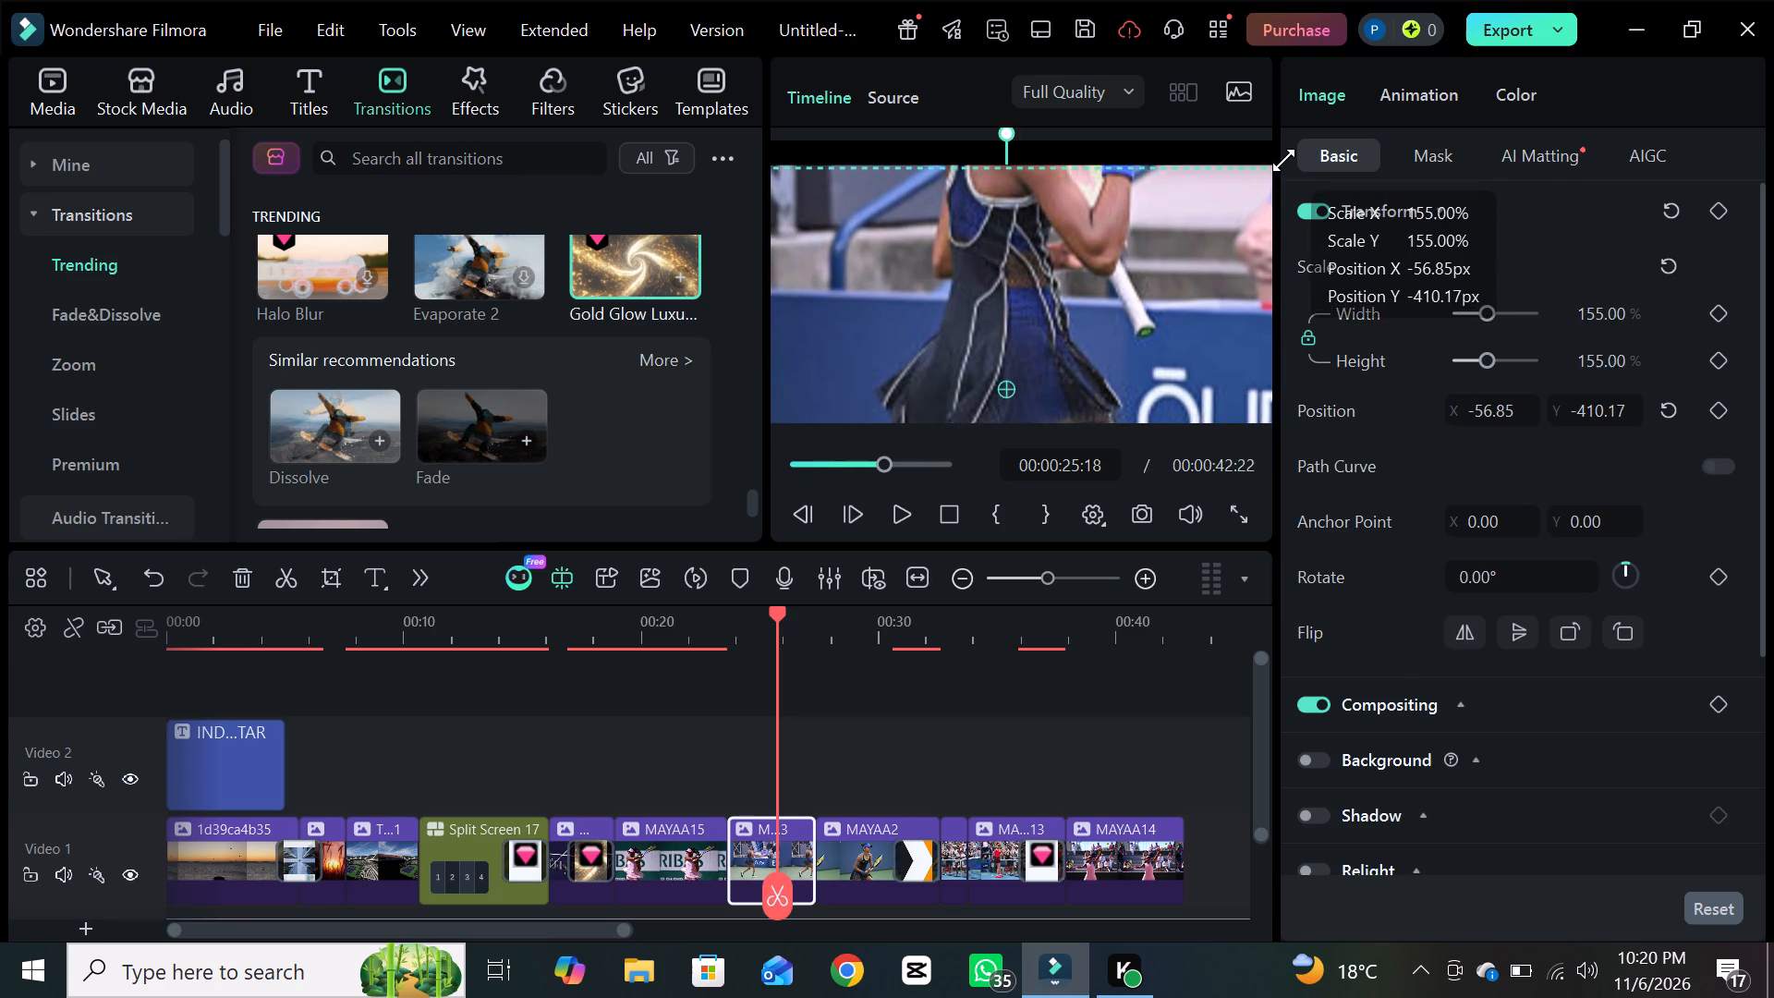
{"action": "left_click_drag", "start_coordinate": [1283, 160], "coordinate": [1284, 157]}
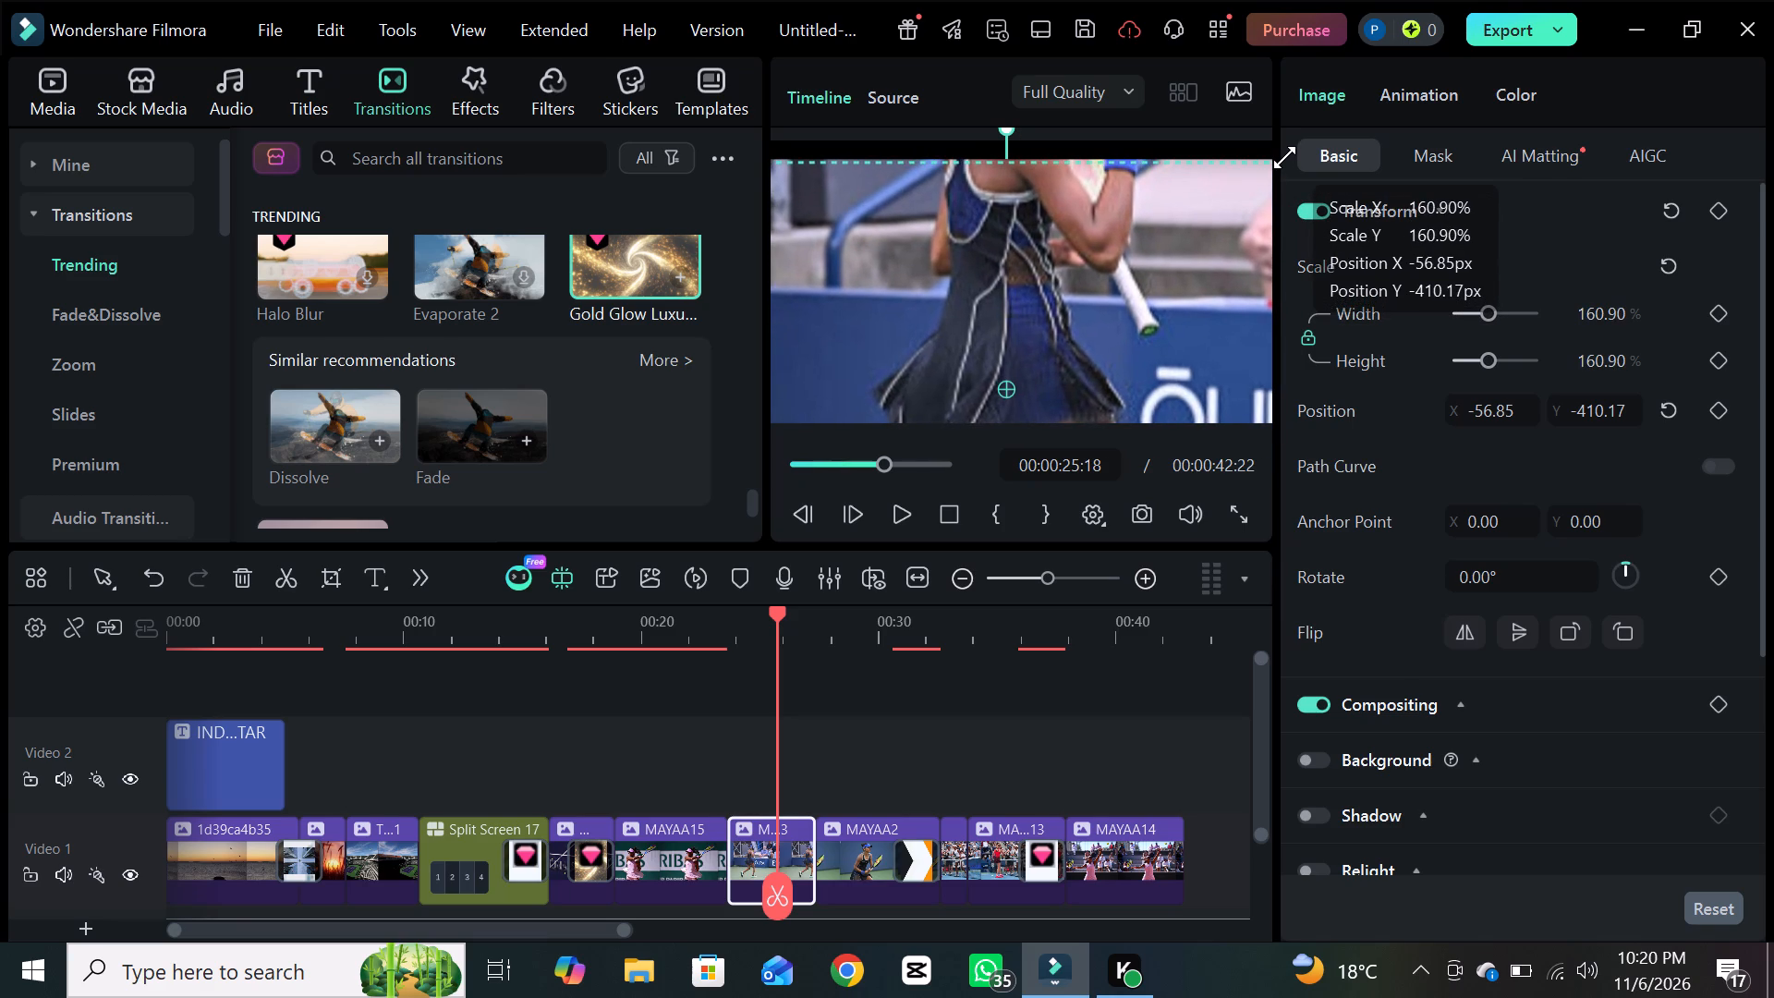
{"action": "left_click_drag", "start_coordinate": [1284, 157], "coordinate": [1283, 162]}
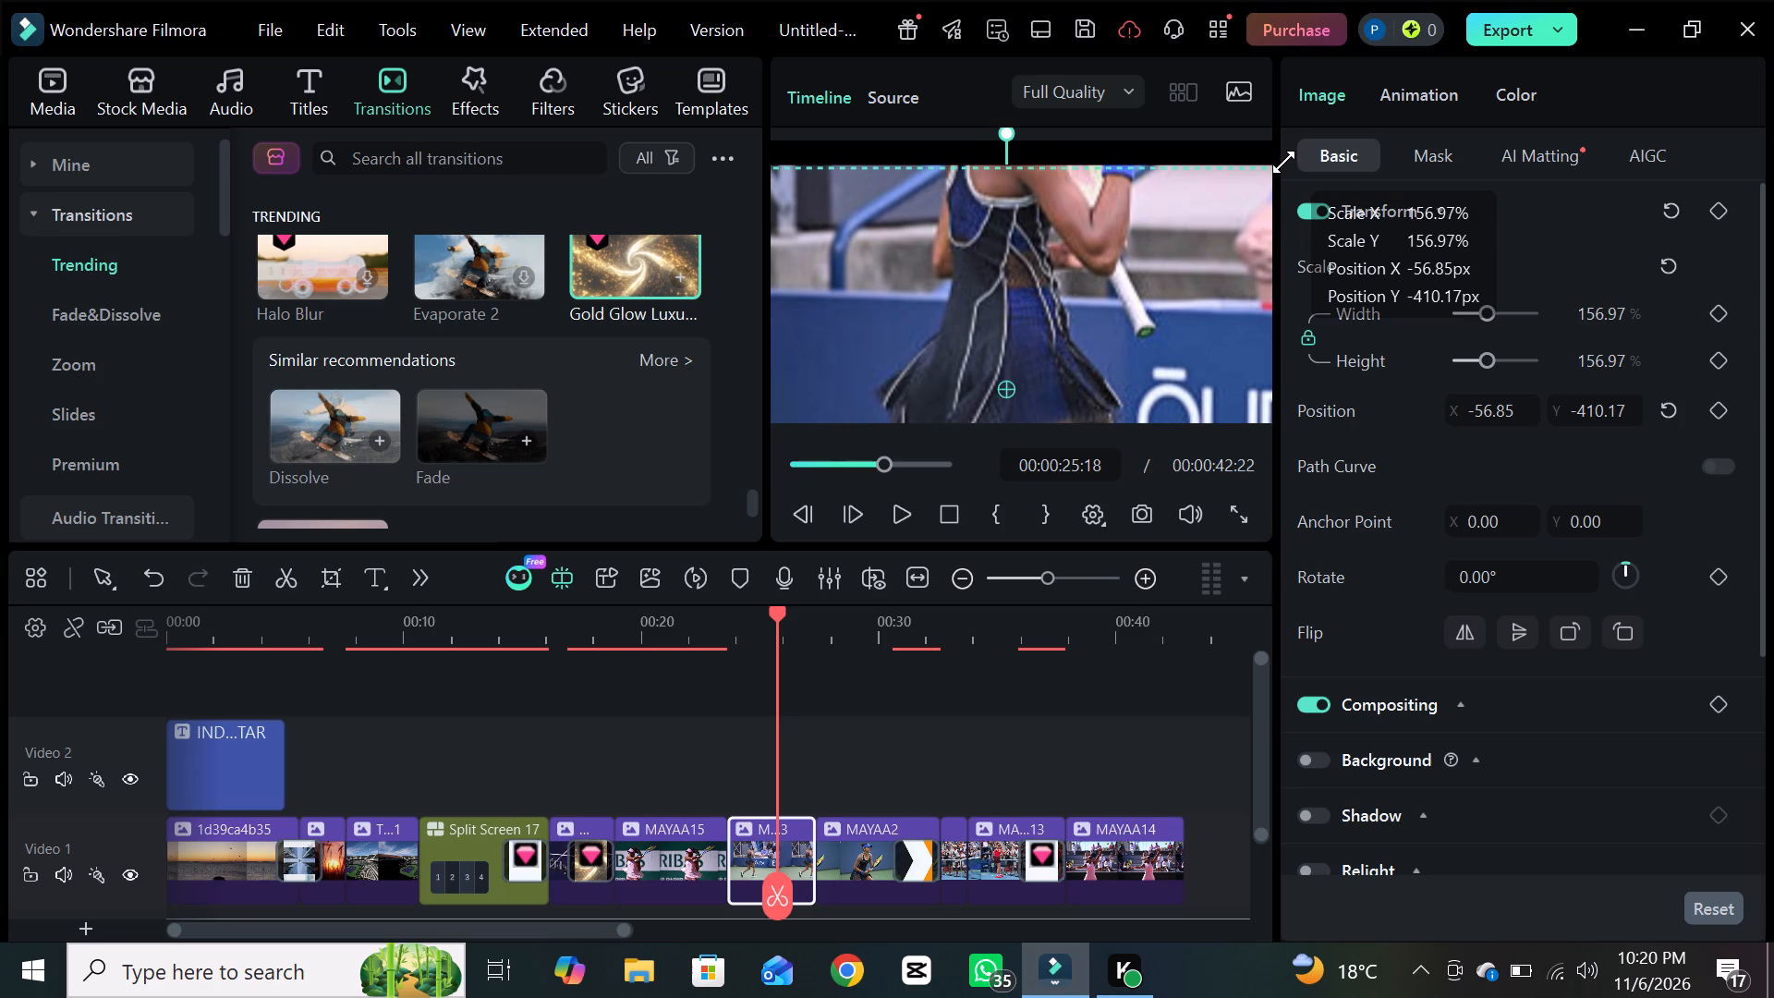
{"action": "left_click_drag", "start_coordinate": [1283, 162], "coordinate": [1282, 154]}
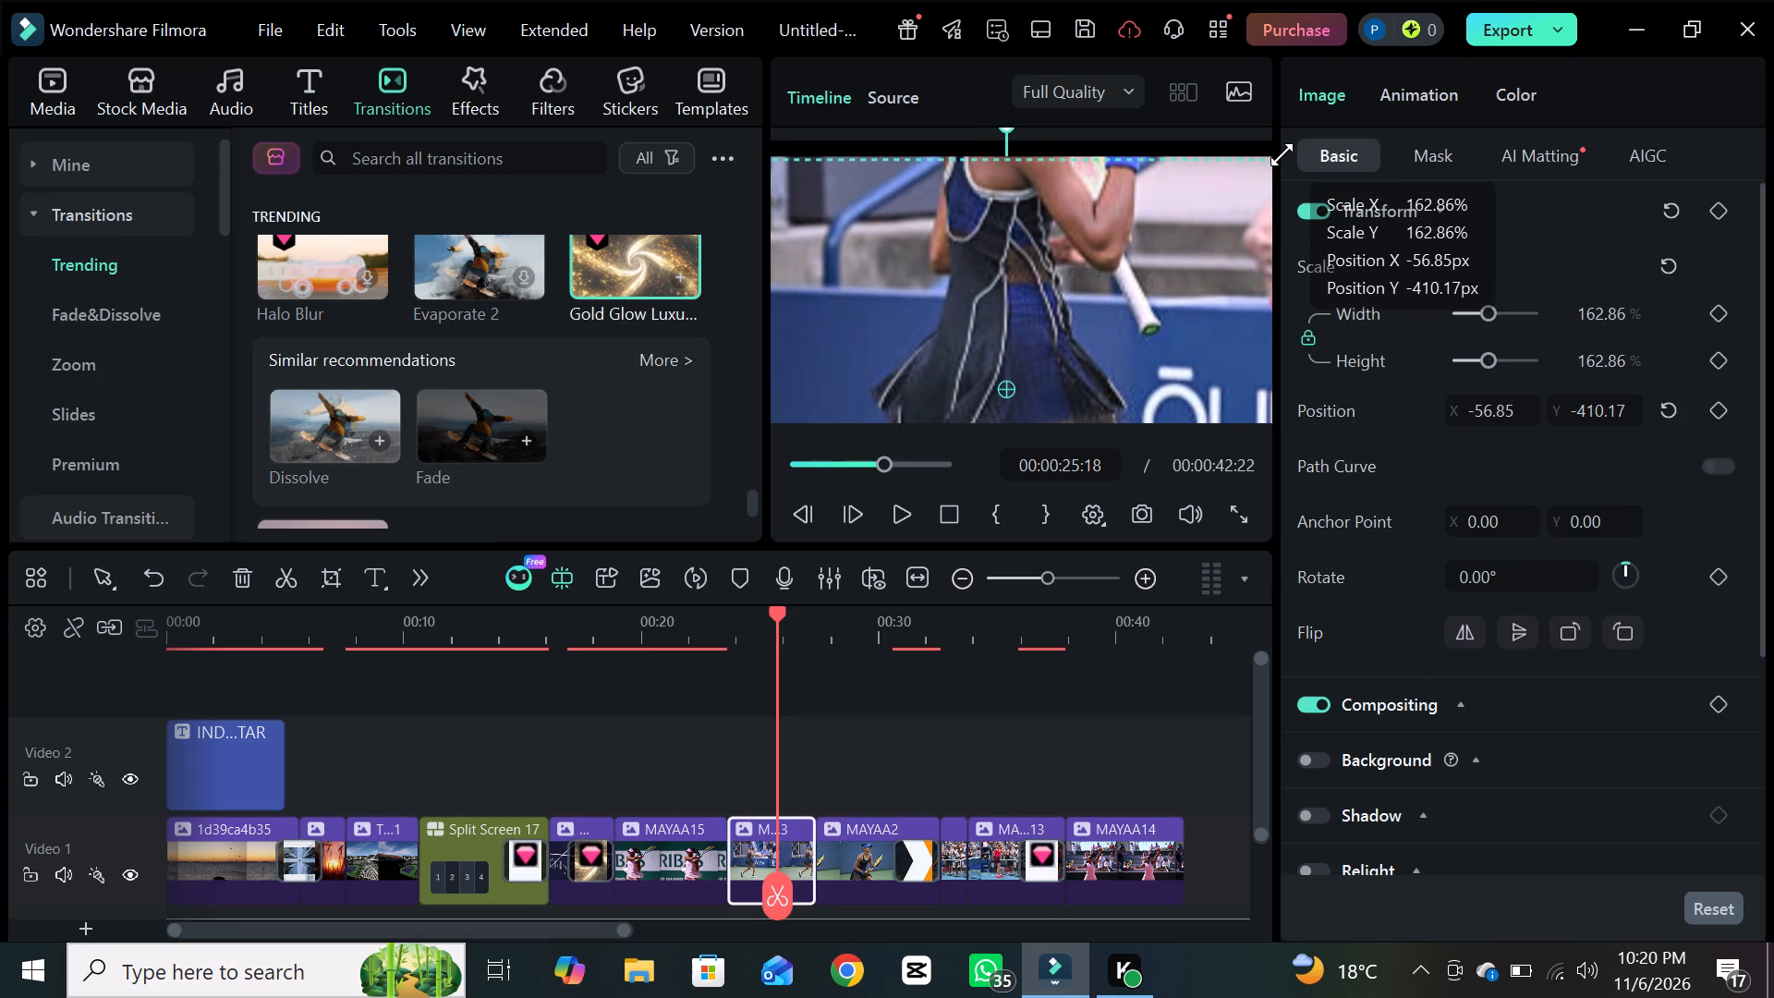
{"action": "left_click_drag", "start_coordinate": [1282, 154], "coordinate": [1269, 180]}
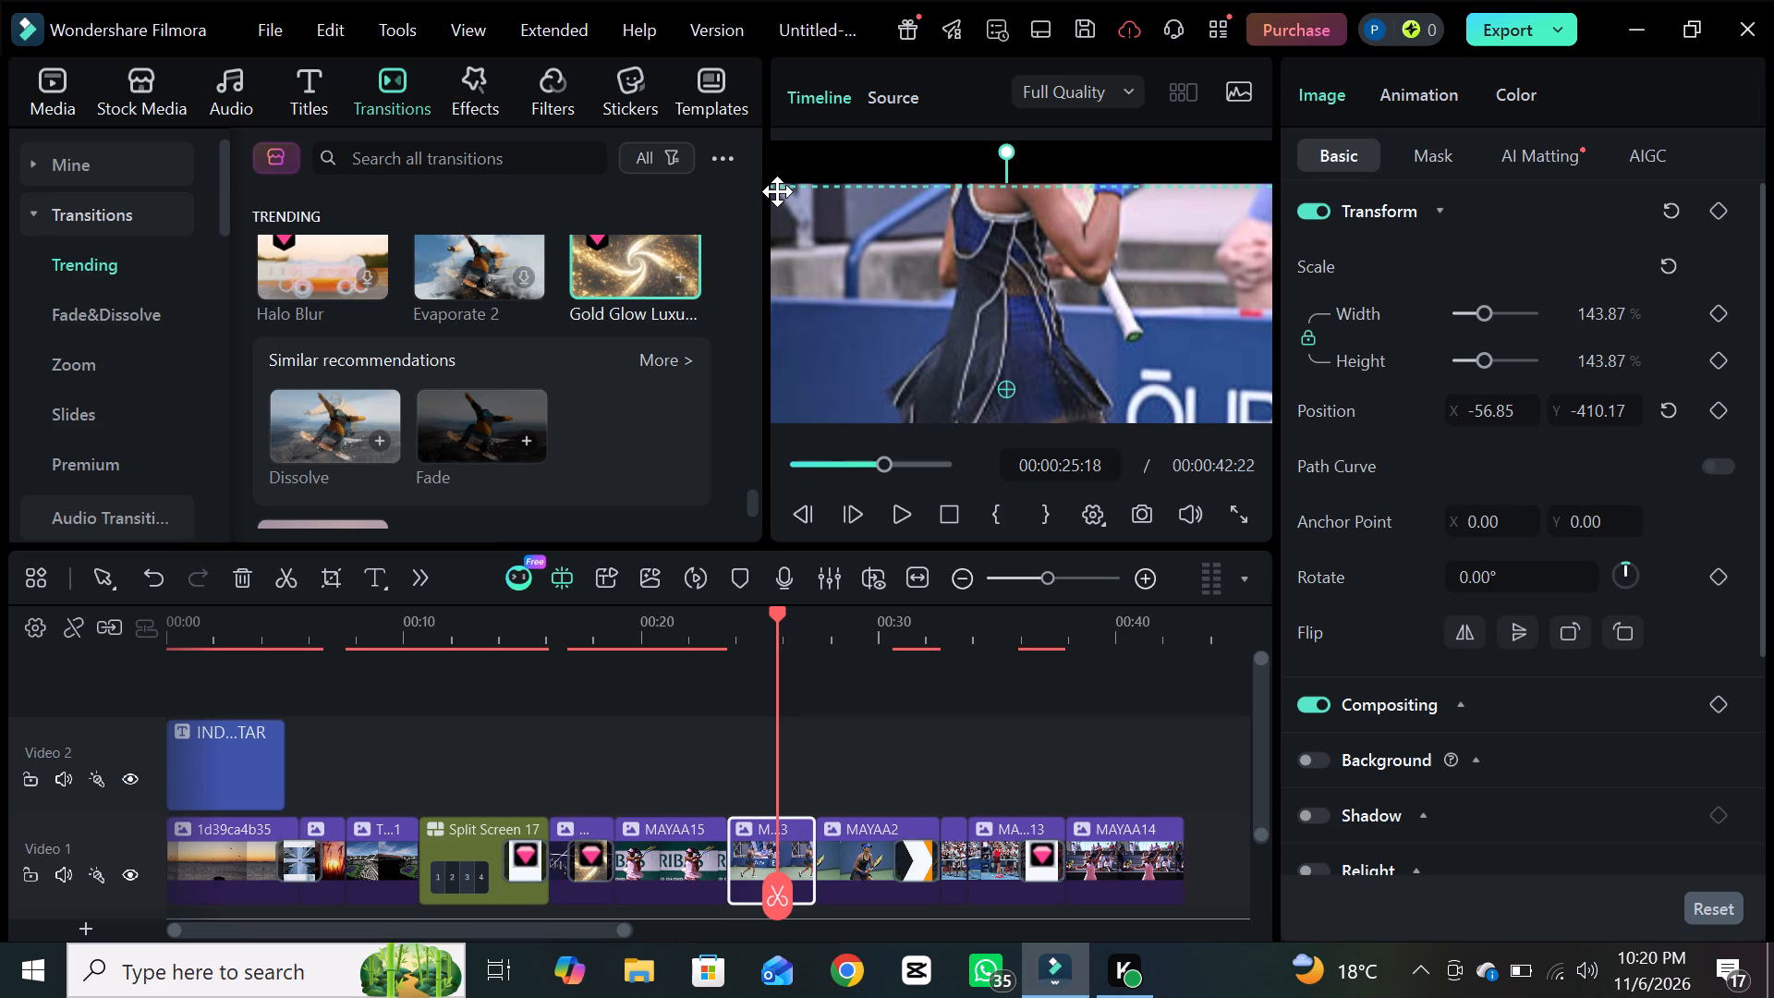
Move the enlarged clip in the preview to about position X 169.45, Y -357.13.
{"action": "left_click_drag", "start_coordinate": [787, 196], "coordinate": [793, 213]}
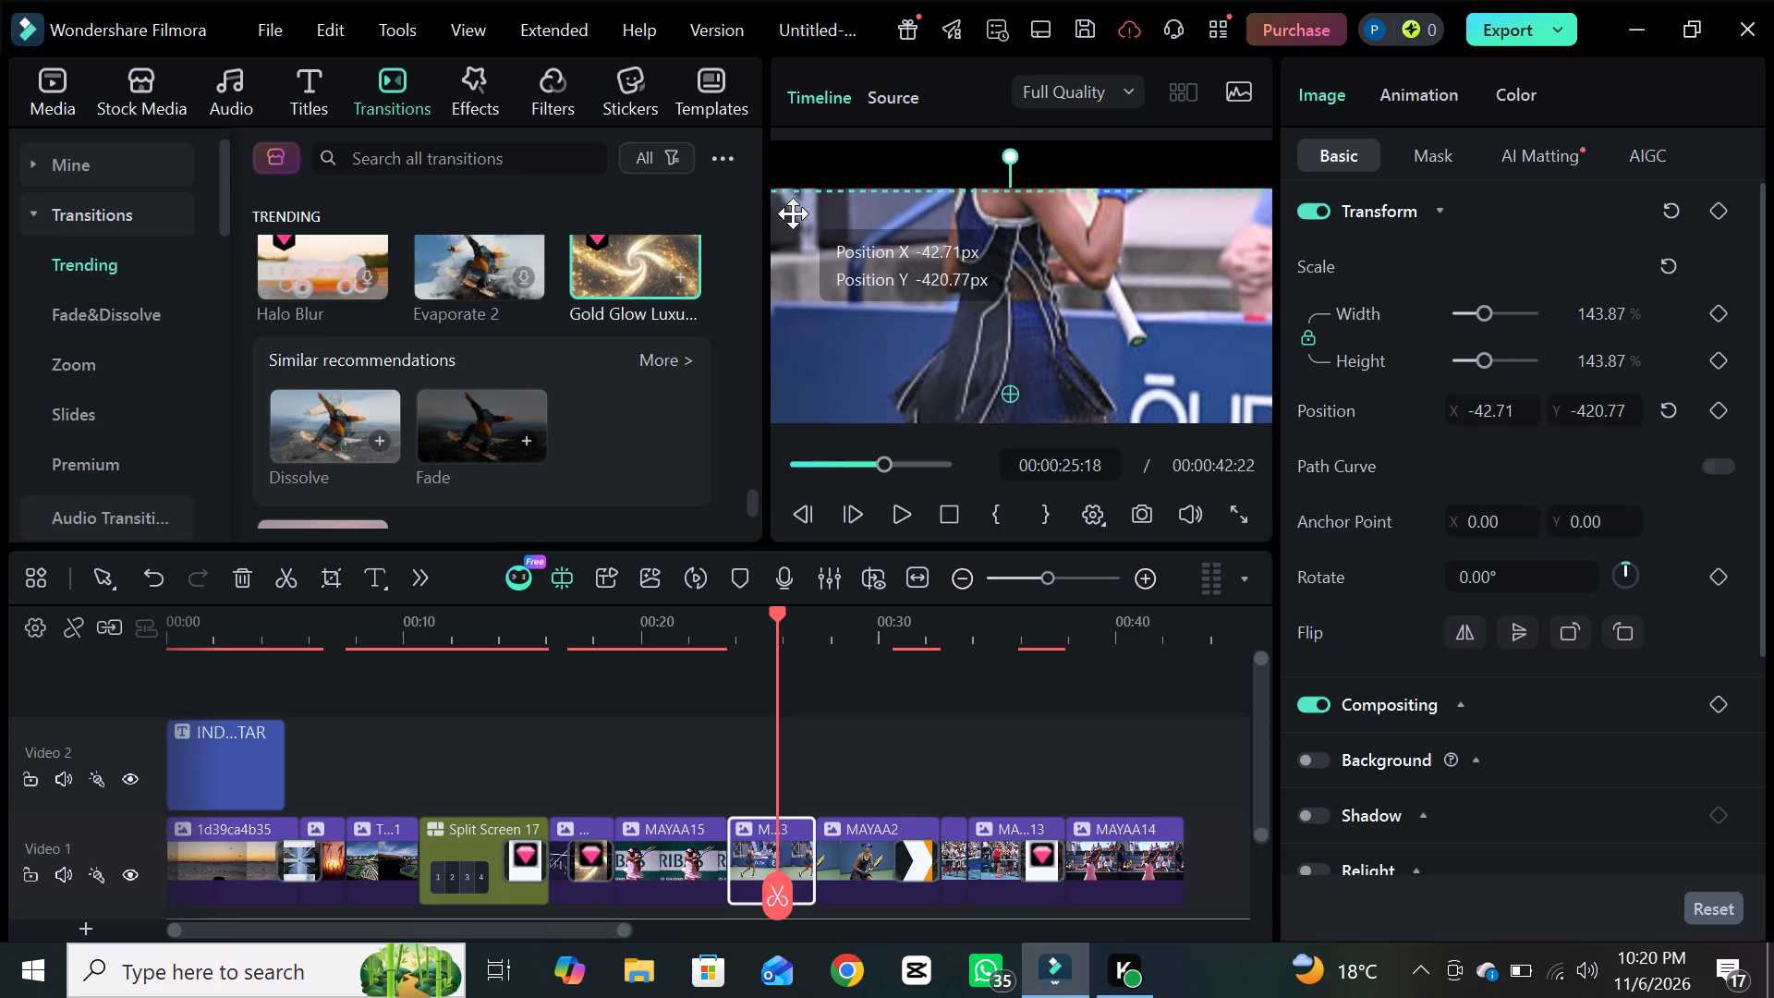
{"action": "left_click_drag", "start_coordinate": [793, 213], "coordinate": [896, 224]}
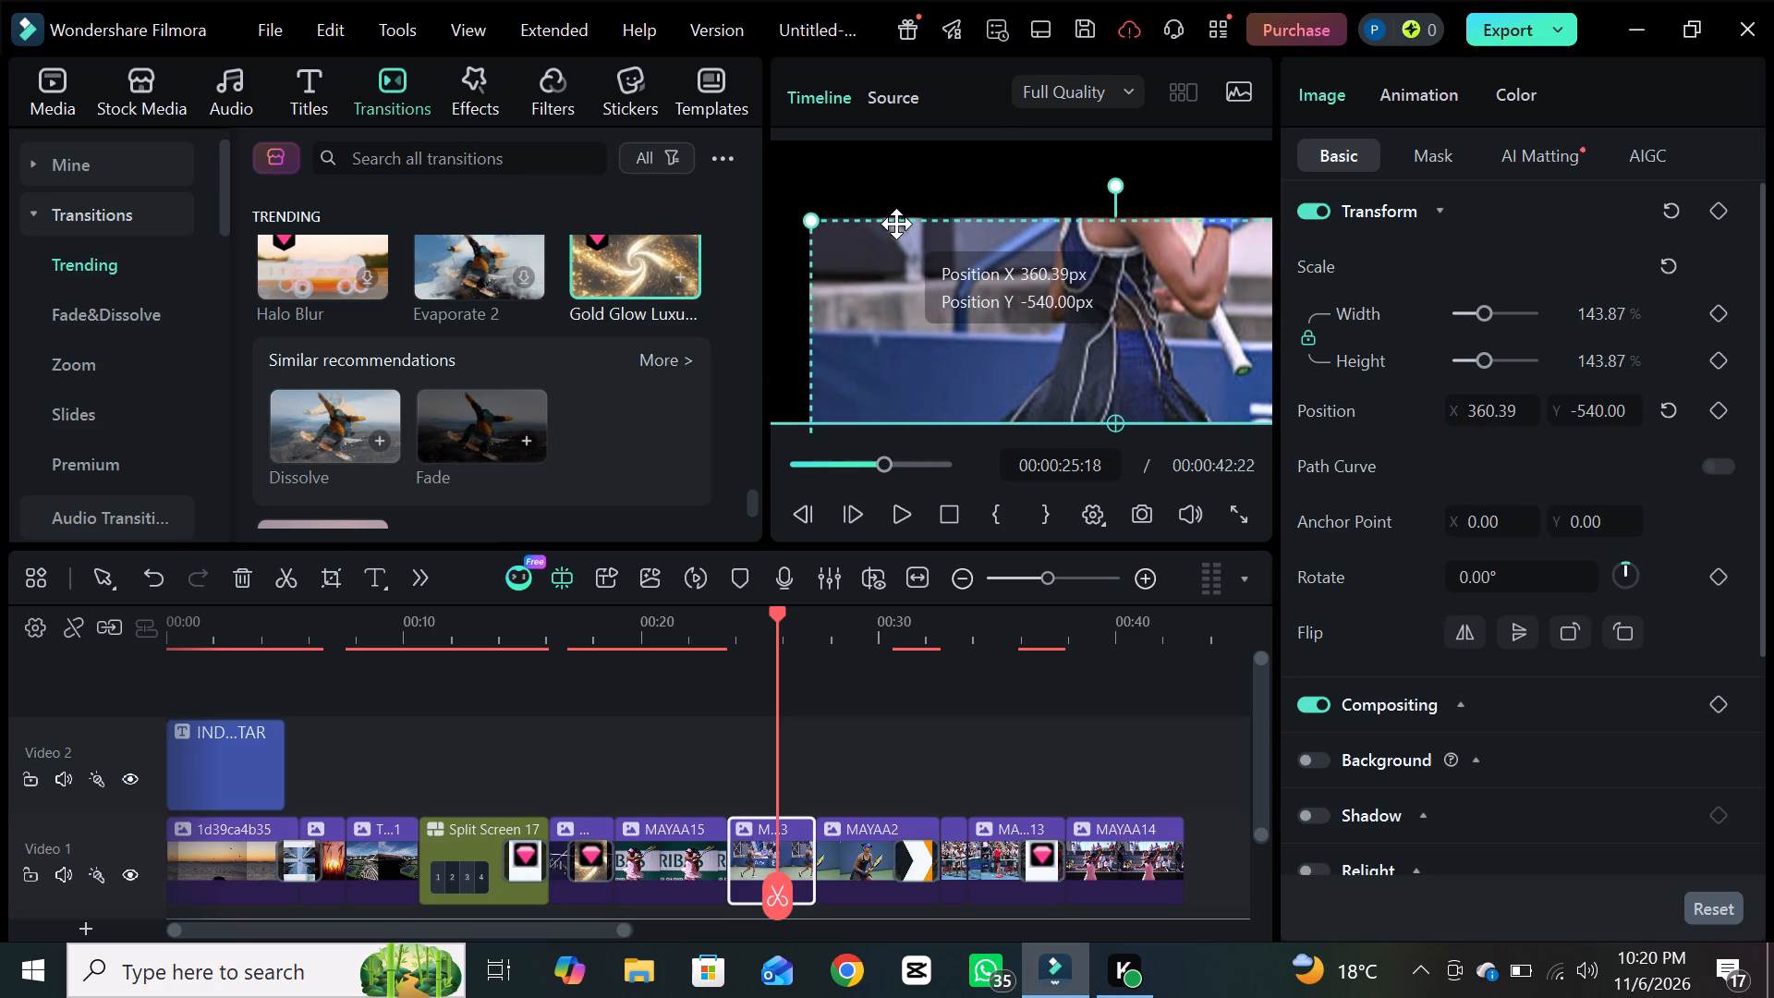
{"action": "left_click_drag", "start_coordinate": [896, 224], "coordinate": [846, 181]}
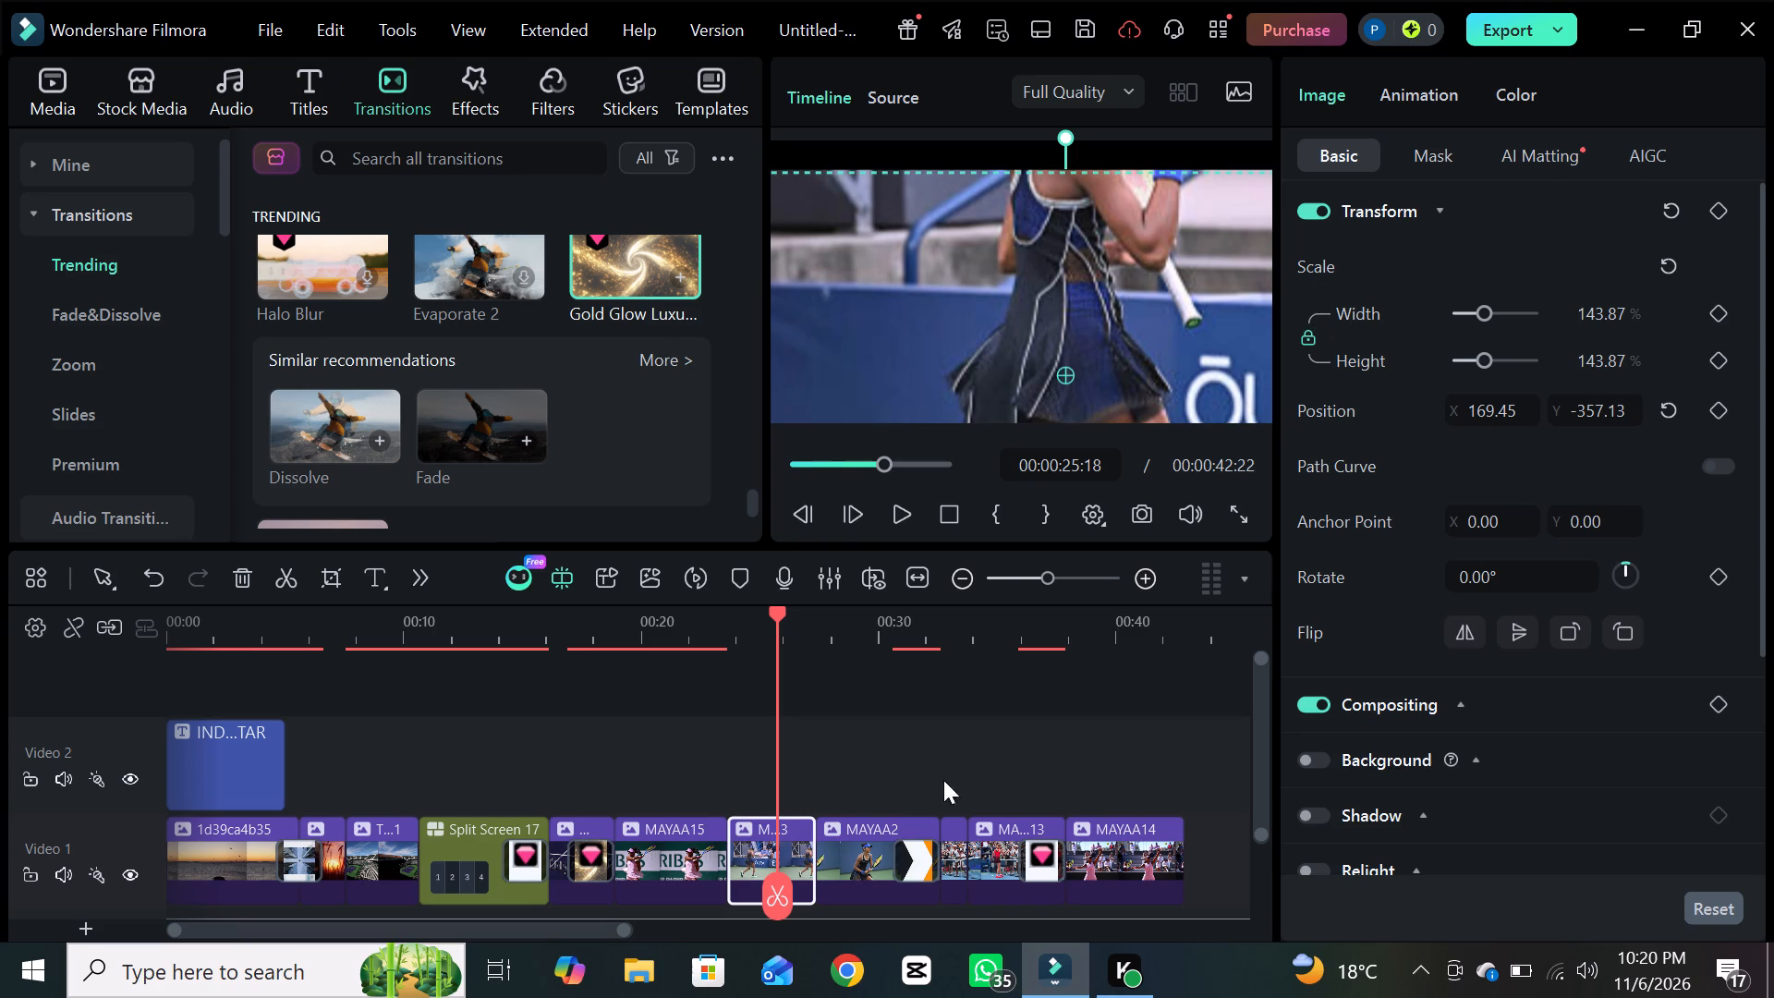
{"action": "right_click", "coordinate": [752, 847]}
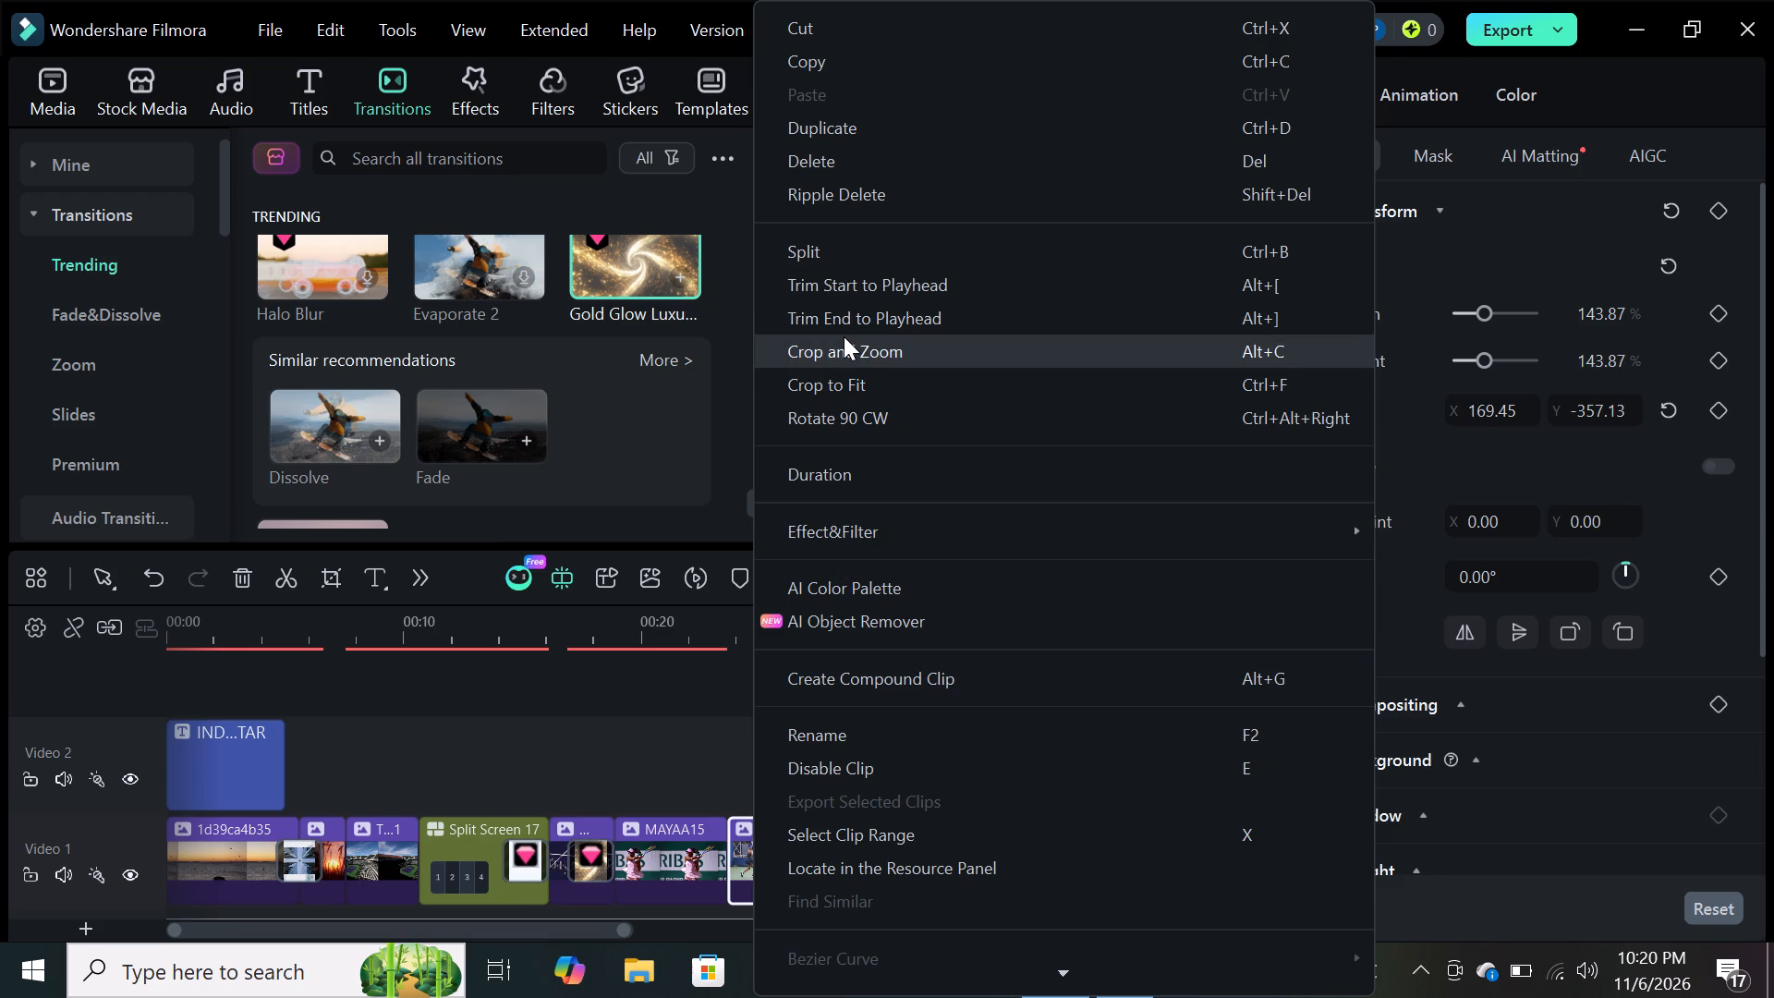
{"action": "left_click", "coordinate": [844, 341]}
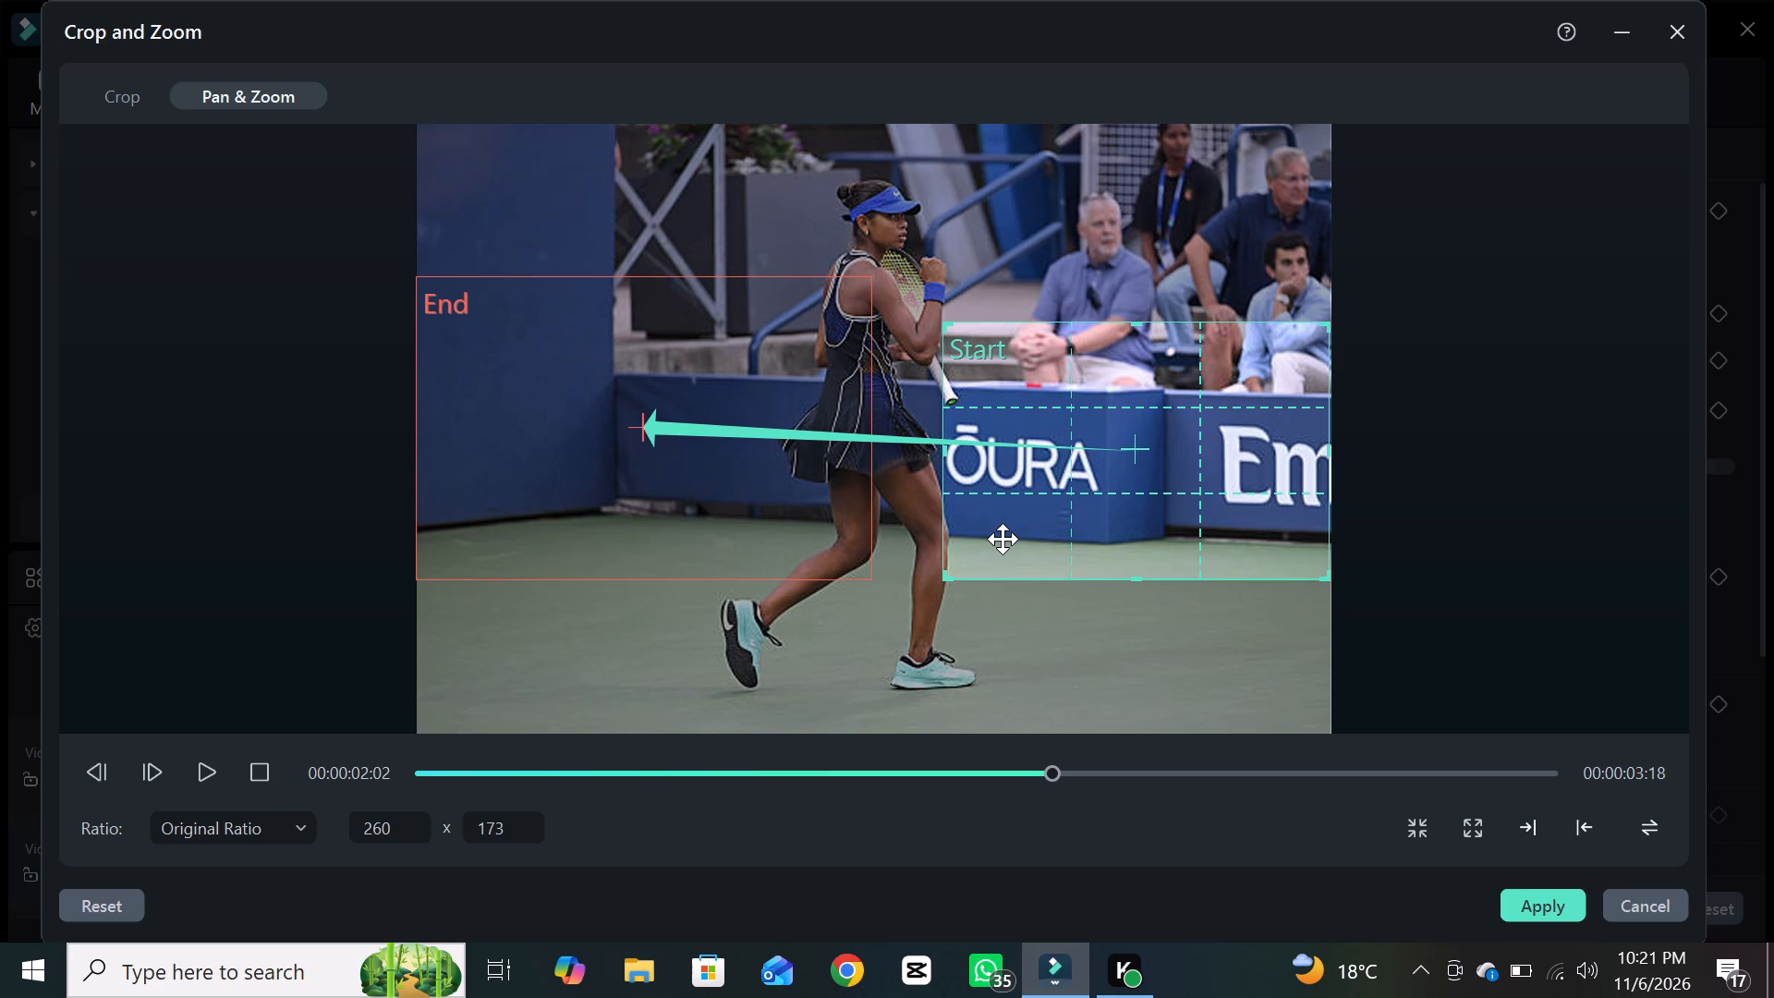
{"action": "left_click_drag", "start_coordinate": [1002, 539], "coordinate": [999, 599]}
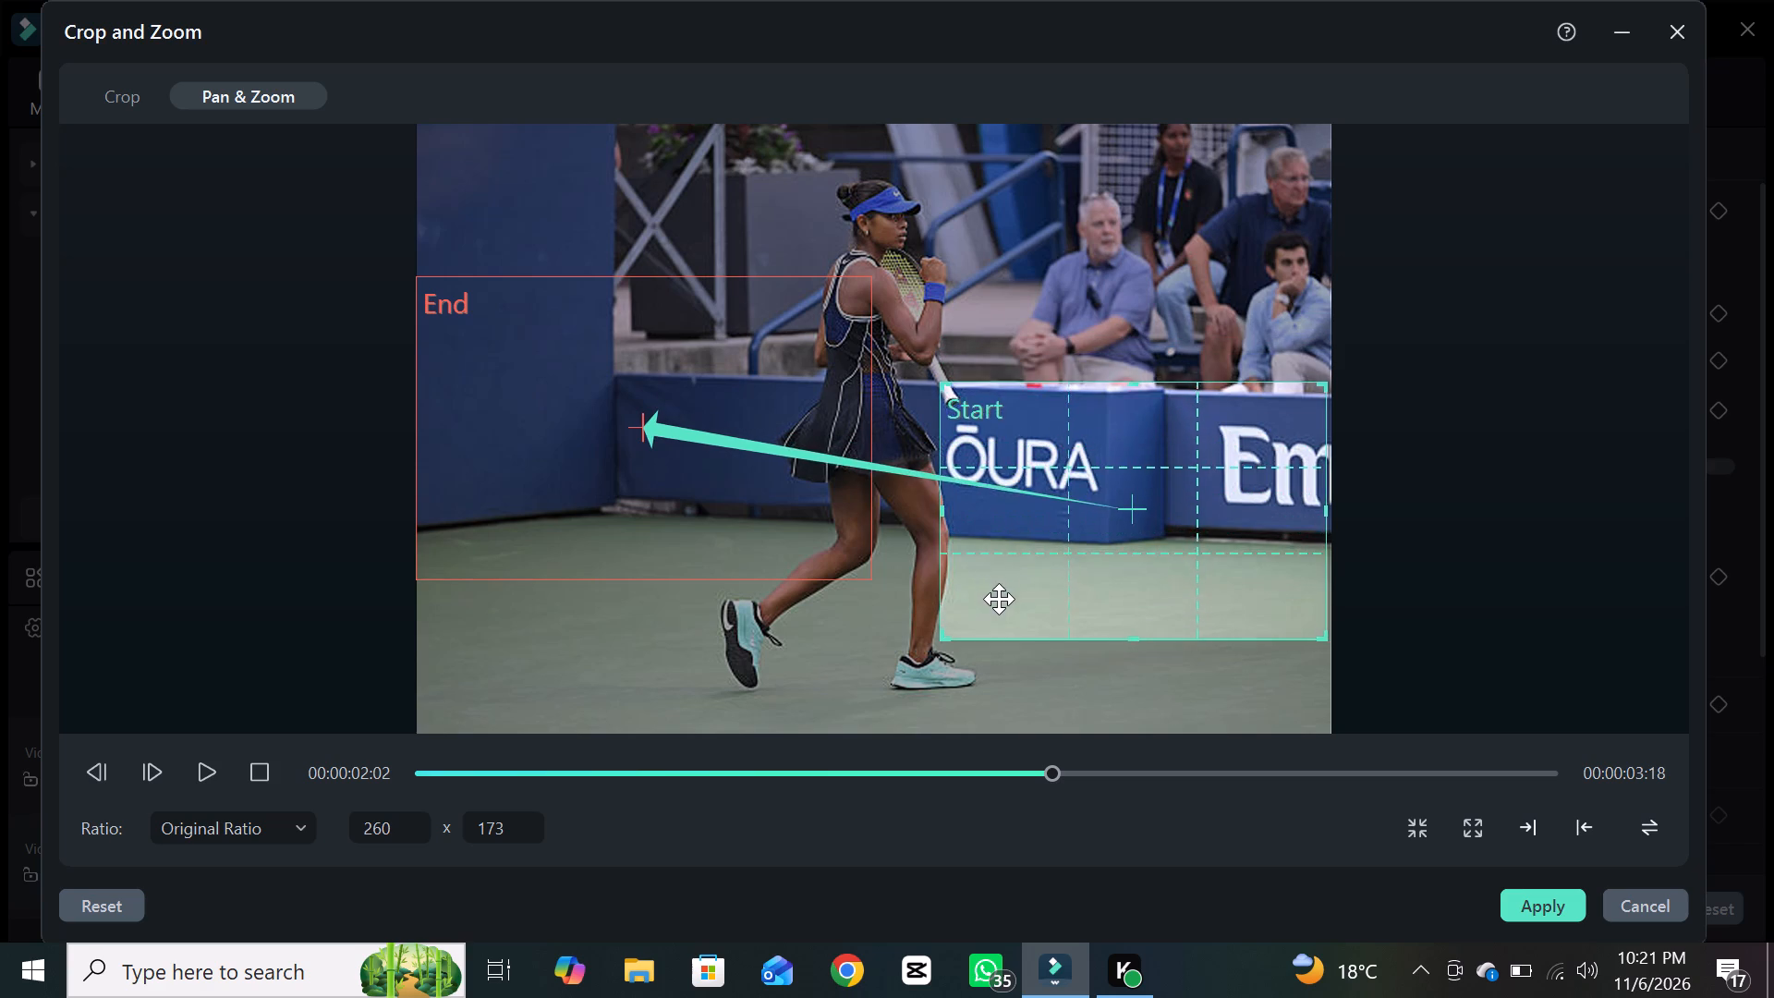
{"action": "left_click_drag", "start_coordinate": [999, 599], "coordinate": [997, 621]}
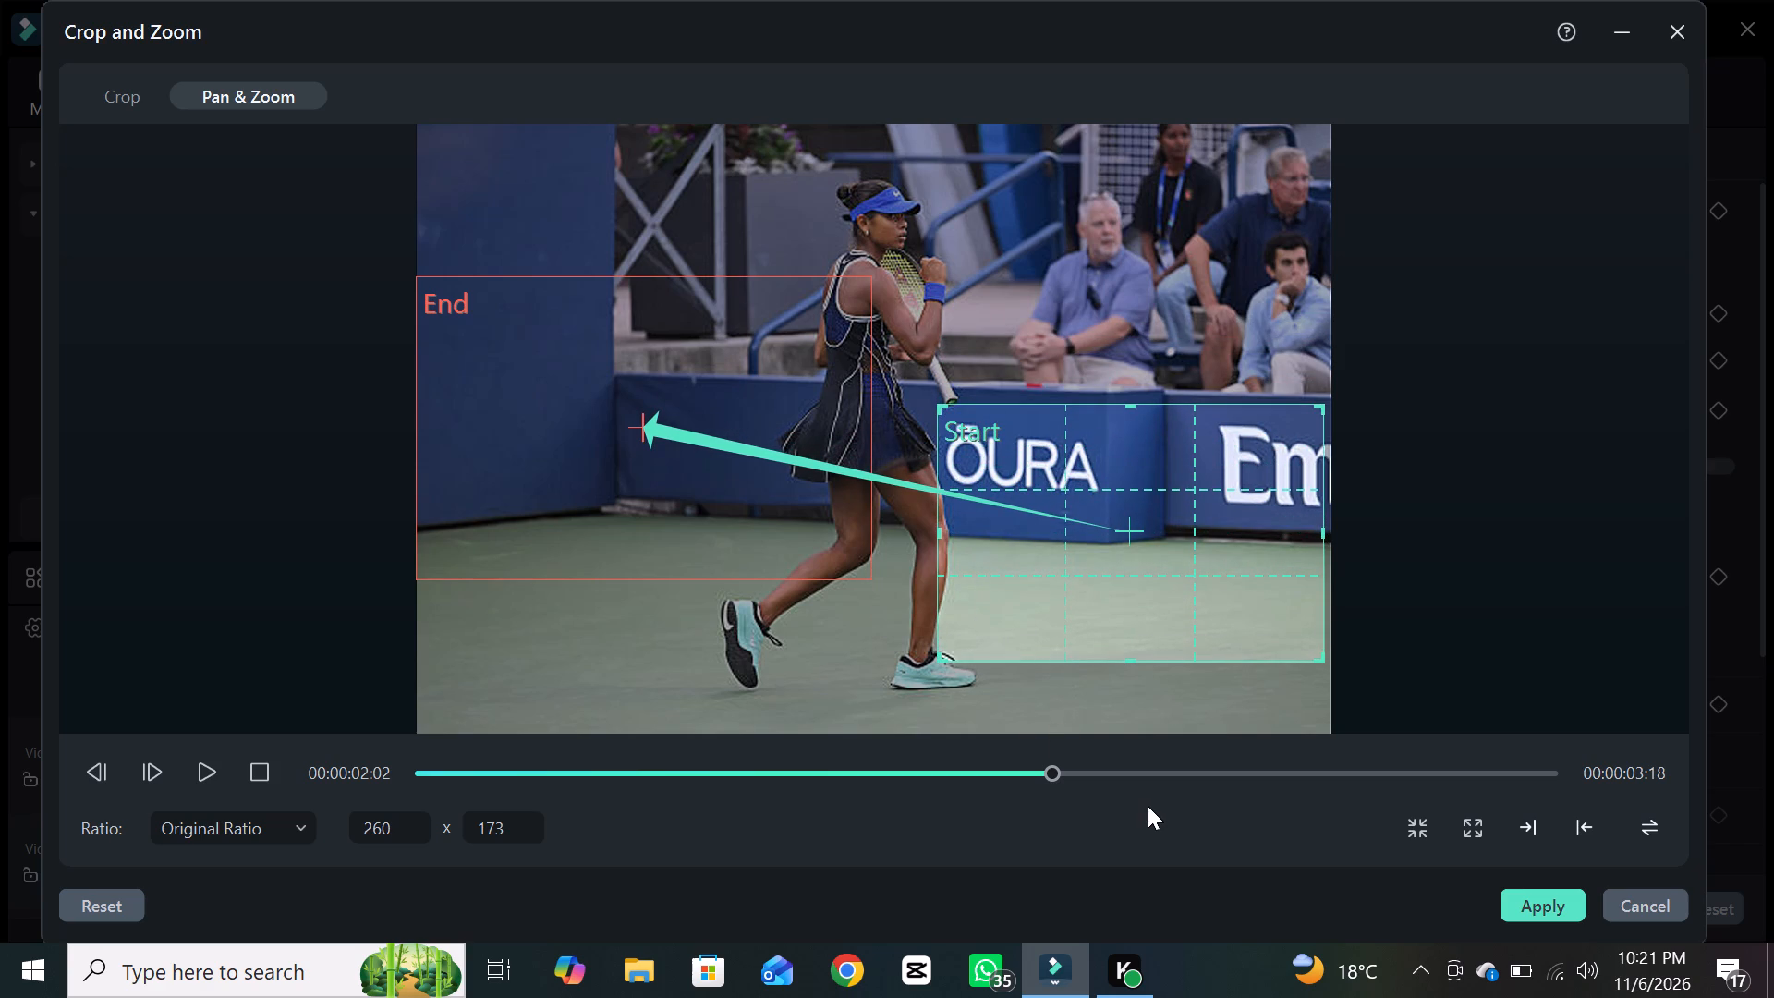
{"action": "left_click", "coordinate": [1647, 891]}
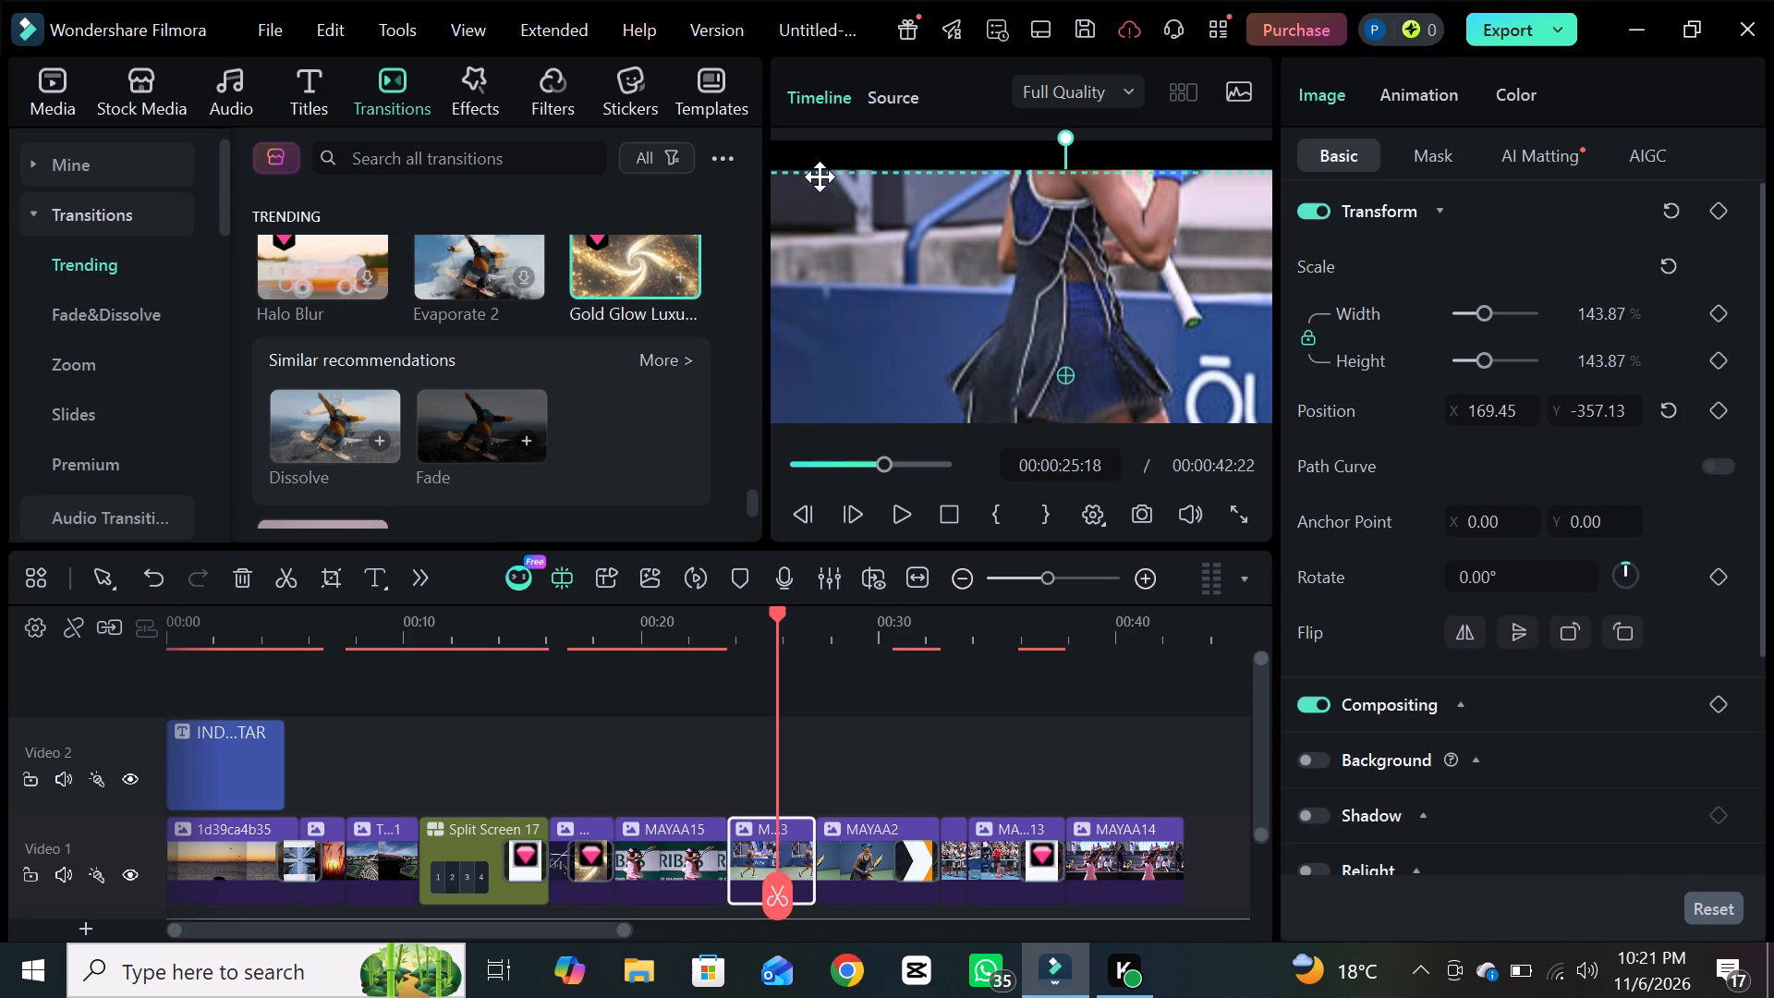
Reposition the enlarged clip between MAYAA15 and MAYAA2 in the preview to about X -254.86, Y -286.41.
{"action": "left_click", "coordinate": [1053, 294]}
{"action": "left_click_drag", "start_coordinate": [1053, 294], "coordinate": [1056, 260]}
{"action": "left_click_drag", "start_coordinate": [1056, 260], "coordinate": [1033, 272]}
{"action": "left_click_drag", "start_coordinate": [1033, 272], "coordinate": [1015, 235]}
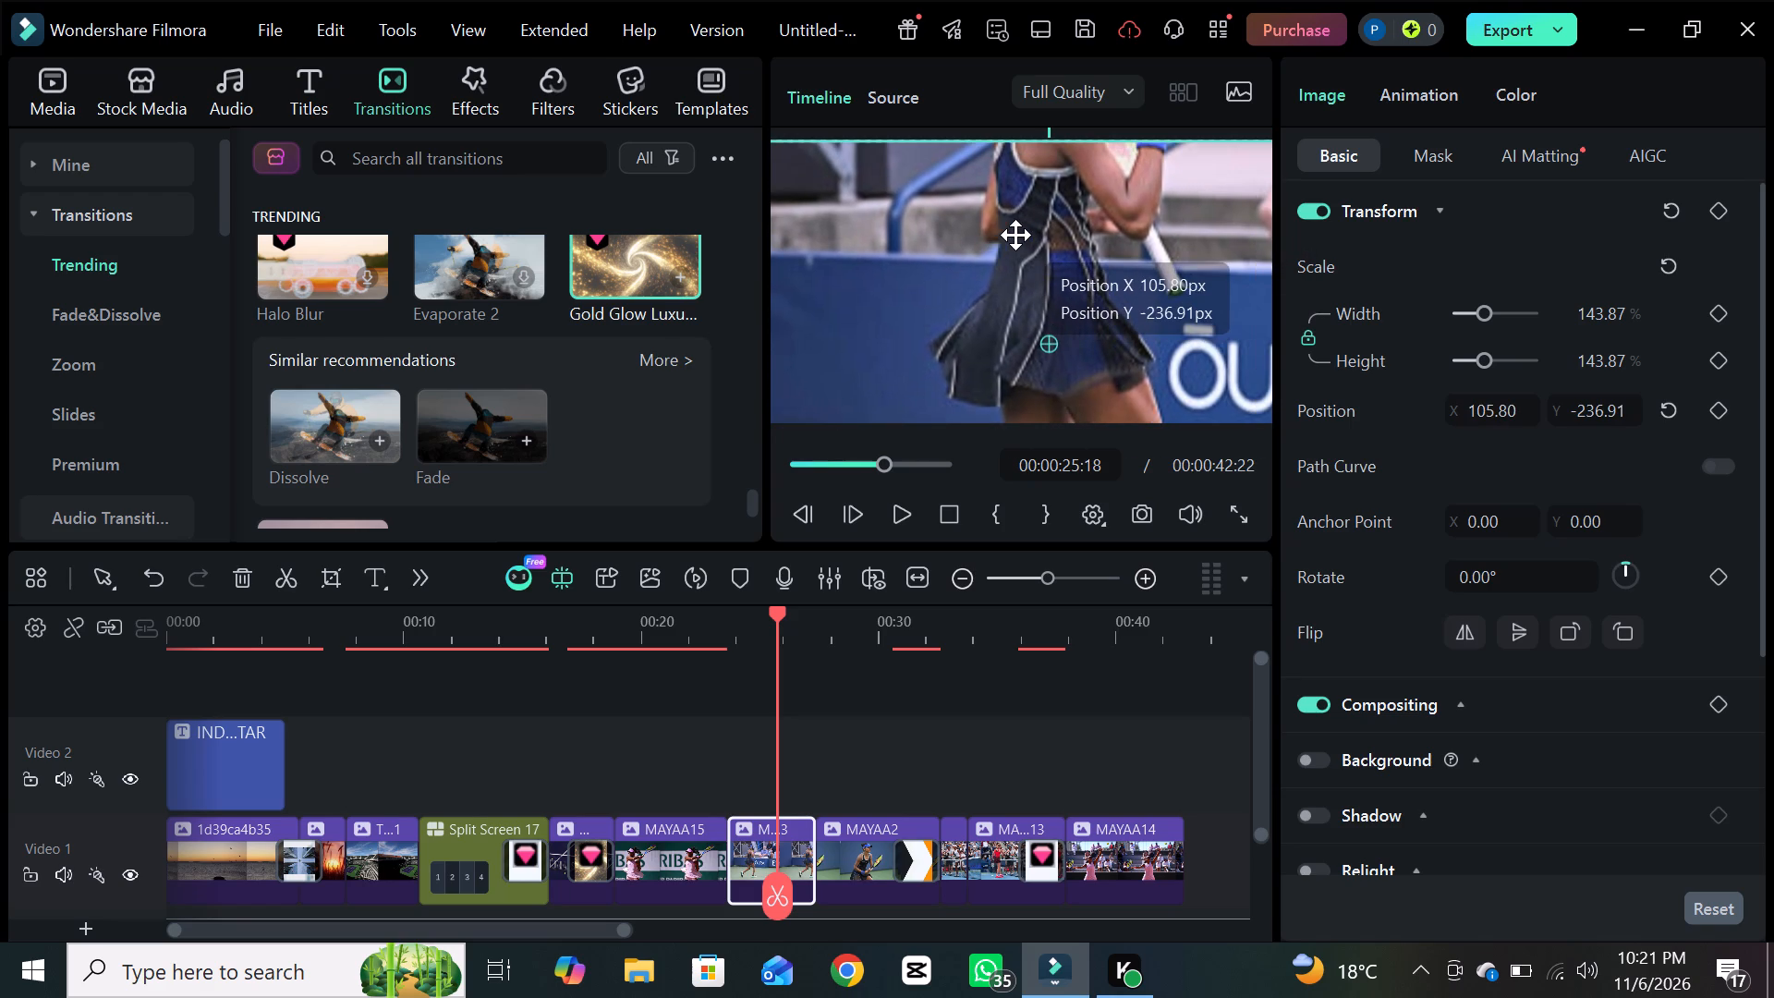
{"action": "left_click_drag", "start_coordinate": [1015, 235], "coordinate": [1057, 290]}
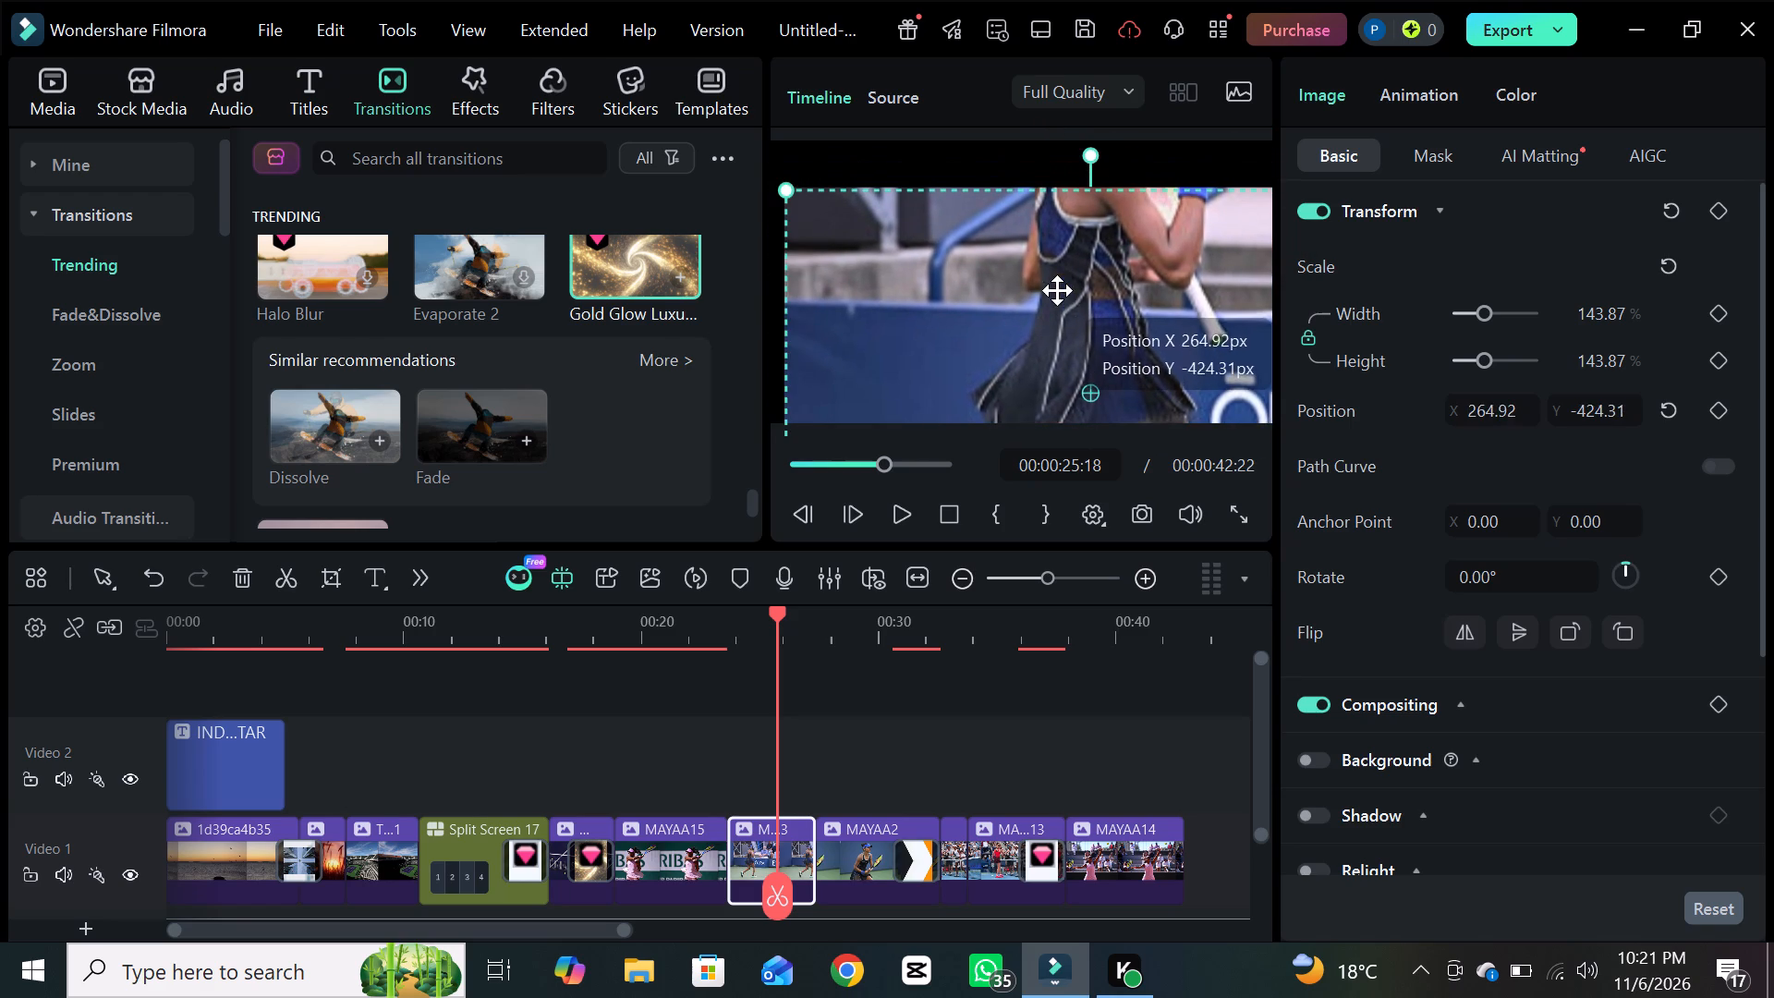
{"action": "left_click_drag", "start_coordinate": [1057, 290], "coordinate": [978, 262]}
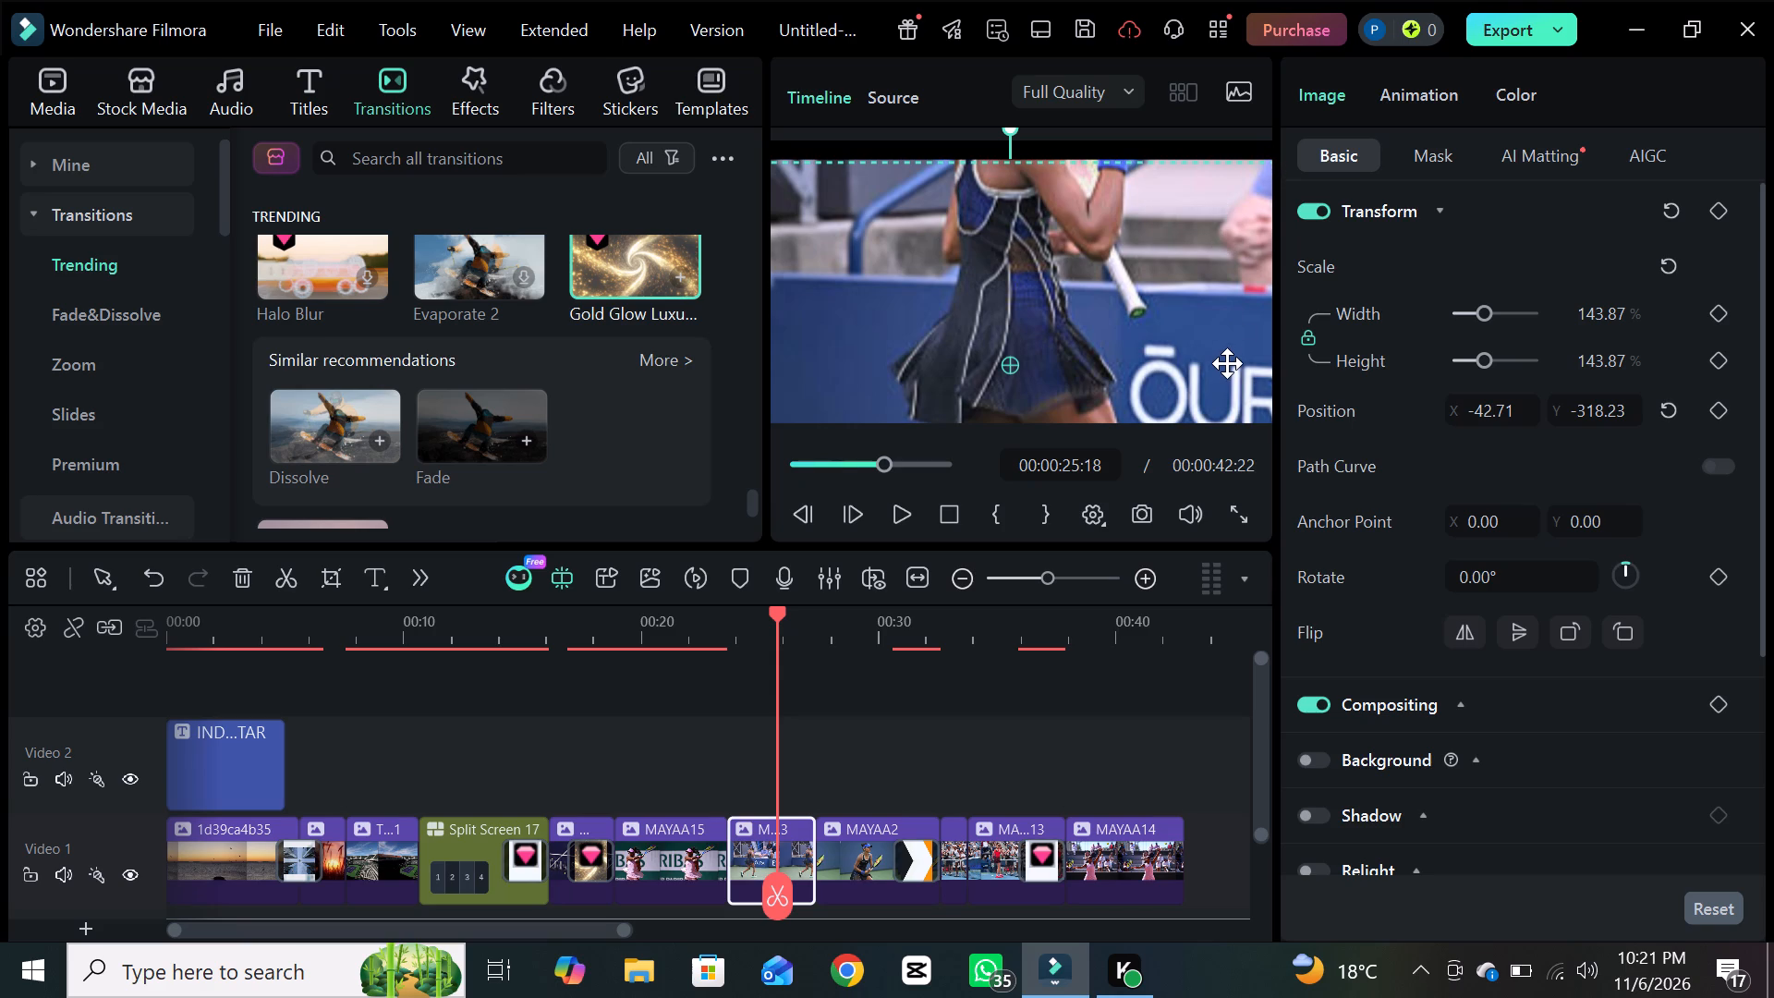
{"action": "left_click_drag", "start_coordinate": [1227, 363], "coordinate": [1221, 367]}
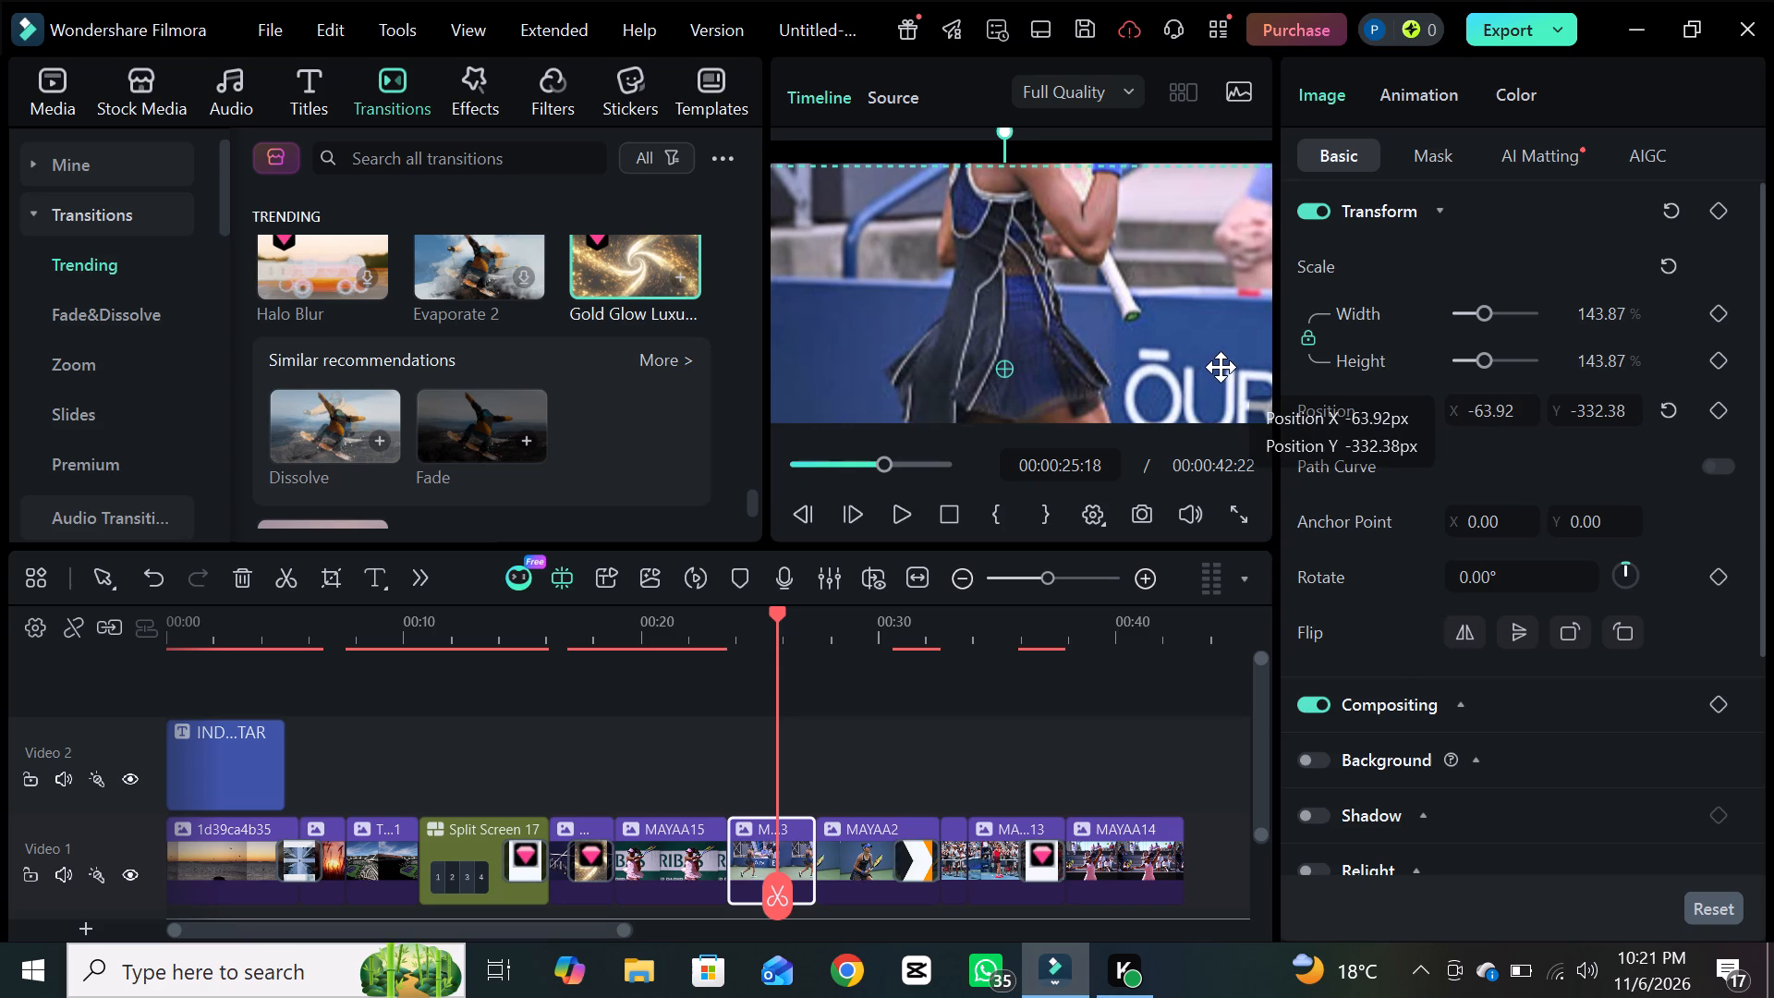
{"action": "left_click_drag", "start_coordinate": [1221, 367], "coordinate": [1232, 391]}
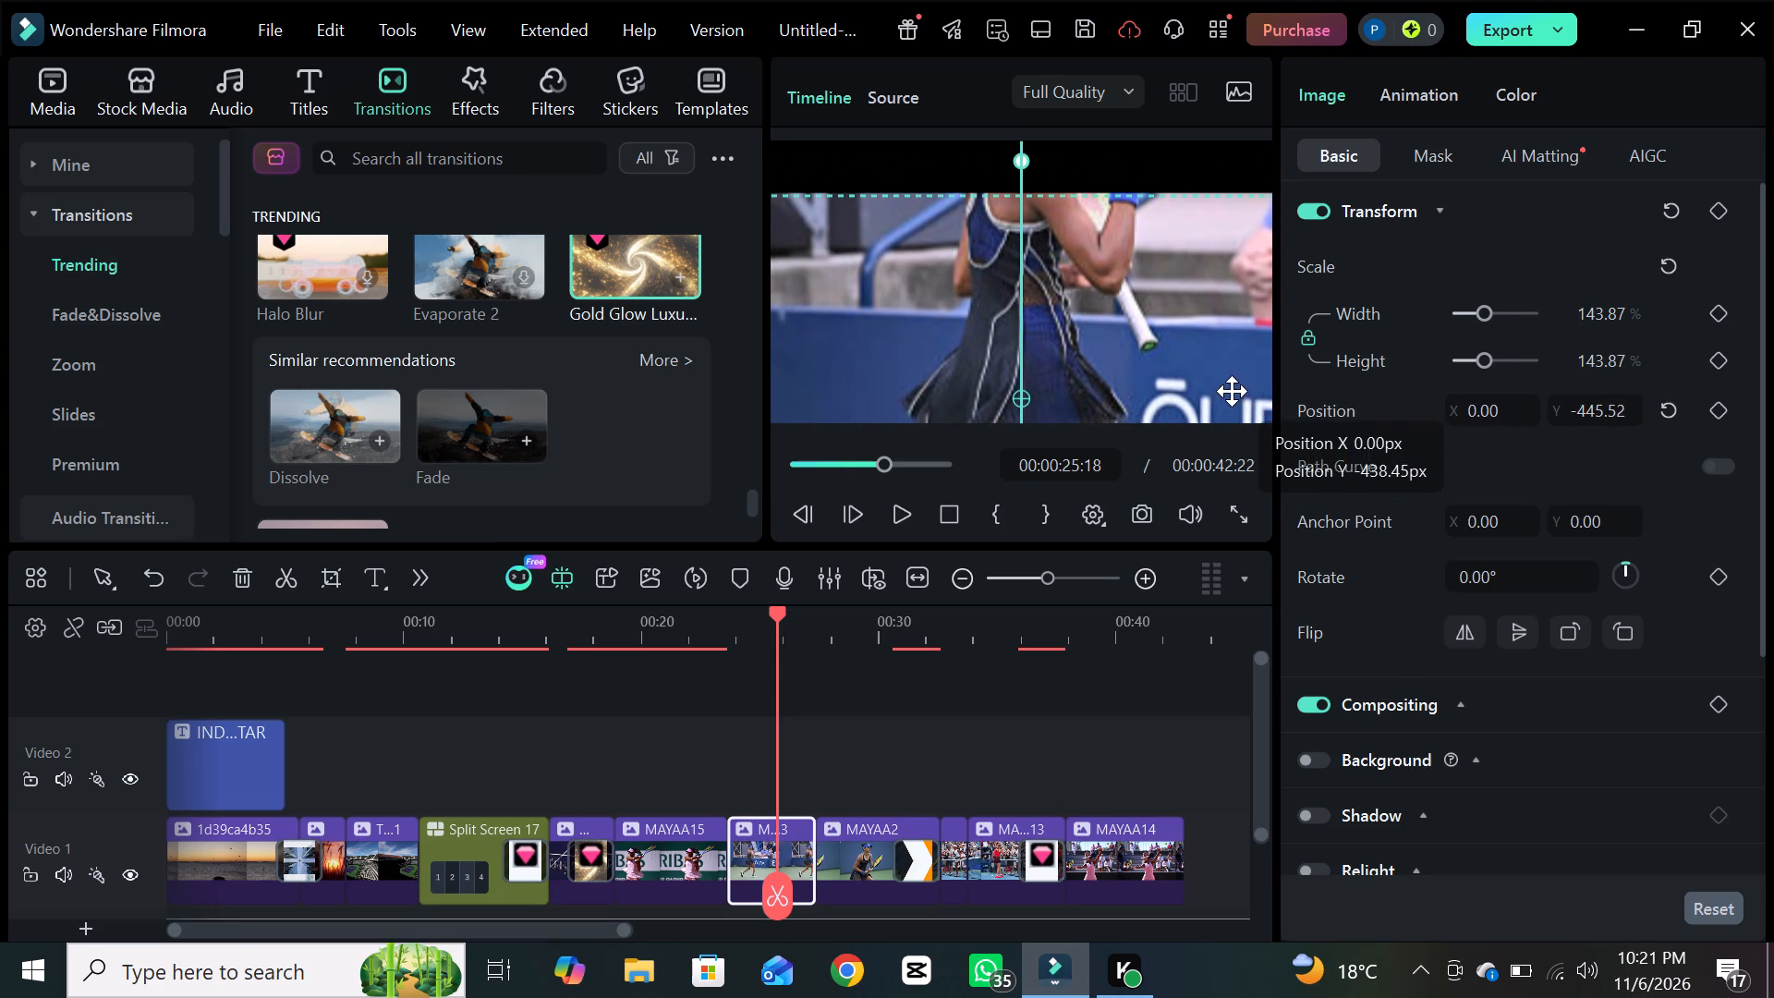
{"action": "left_click_drag", "start_coordinate": [1232, 391], "coordinate": [1226, 373]}
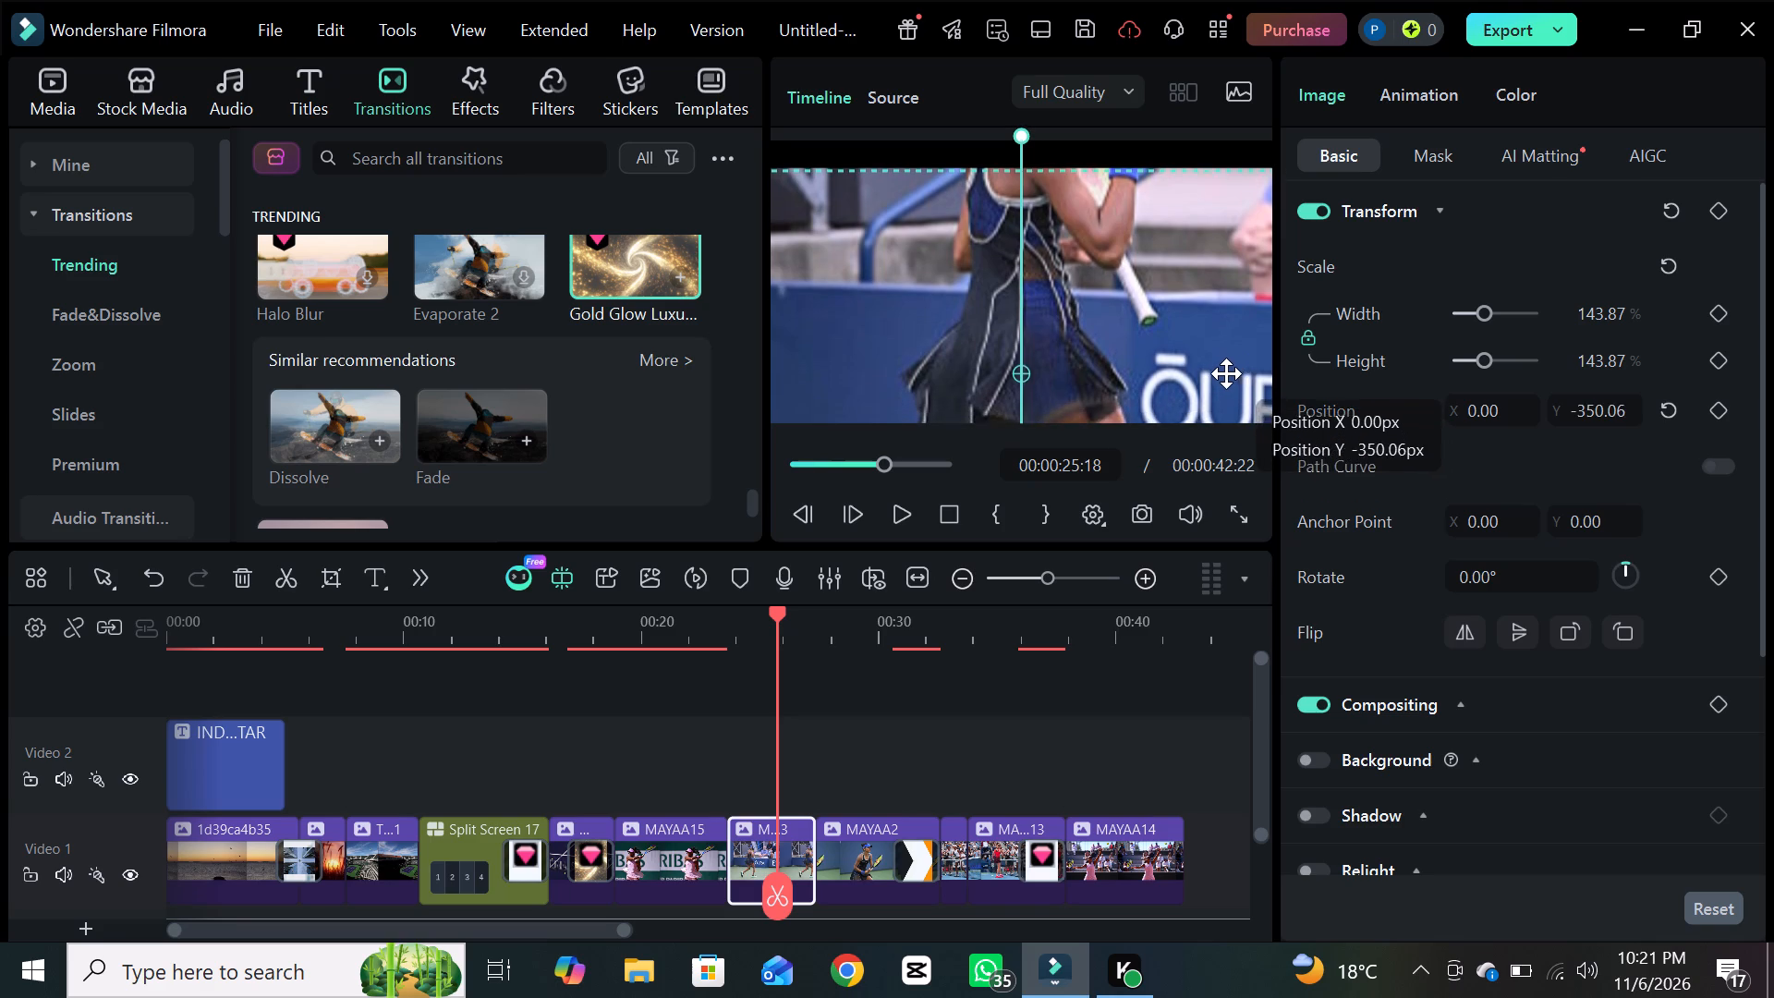
{"action": "left_click_drag", "start_coordinate": [1226, 373], "coordinate": [1225, 350]}
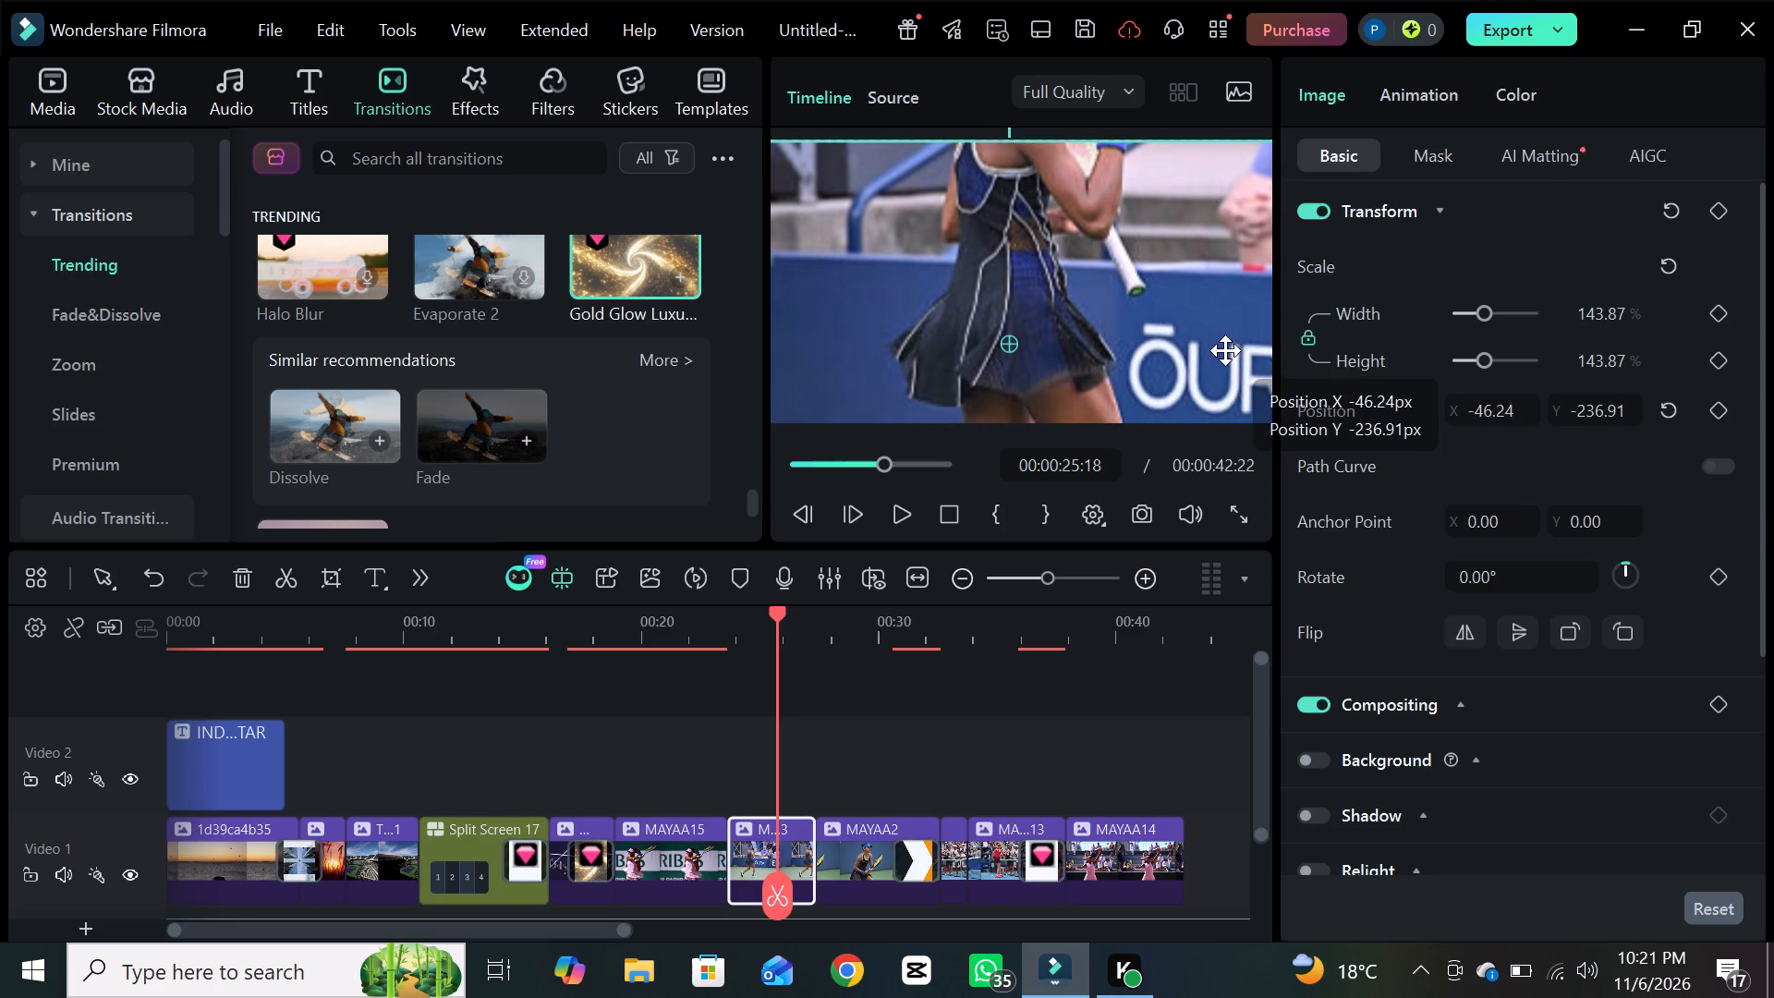
{"action": "left_click_drag", "start_coordinate": [1225, 350], "coordinate": [1167, 358]}
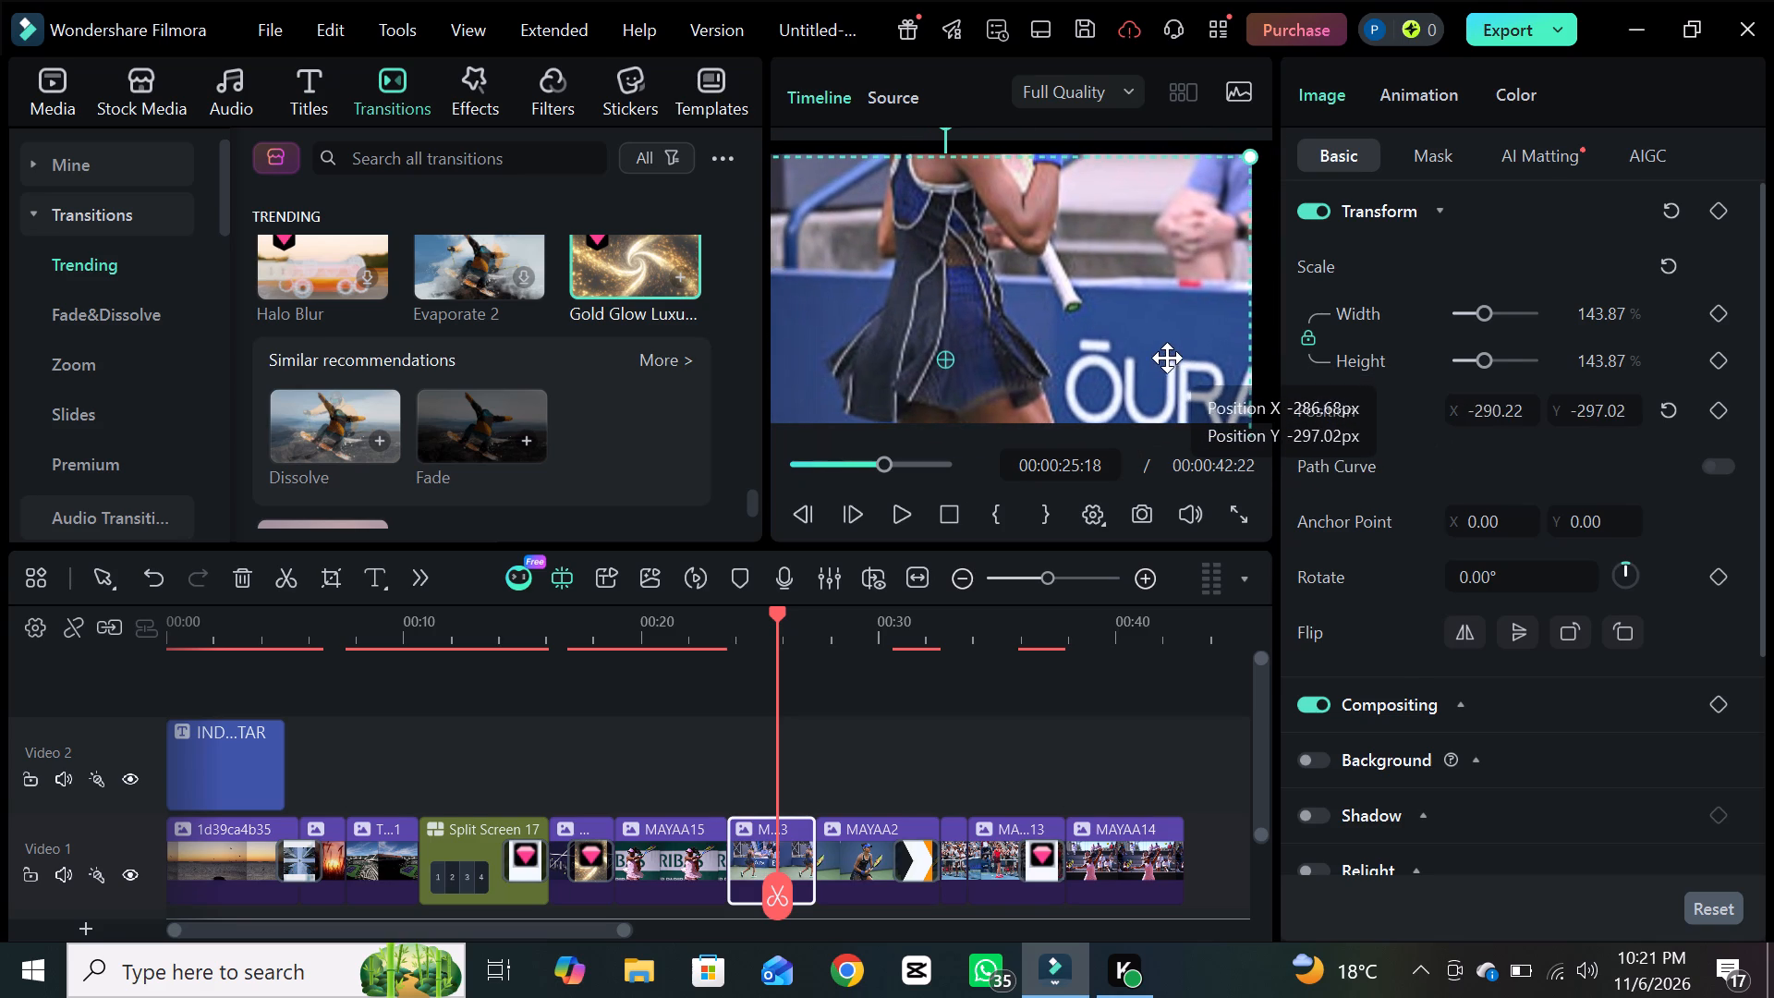
{"action": "left_click_drag", "start_coordinate": [1167, 358], "coordinate": [1171, 355]}
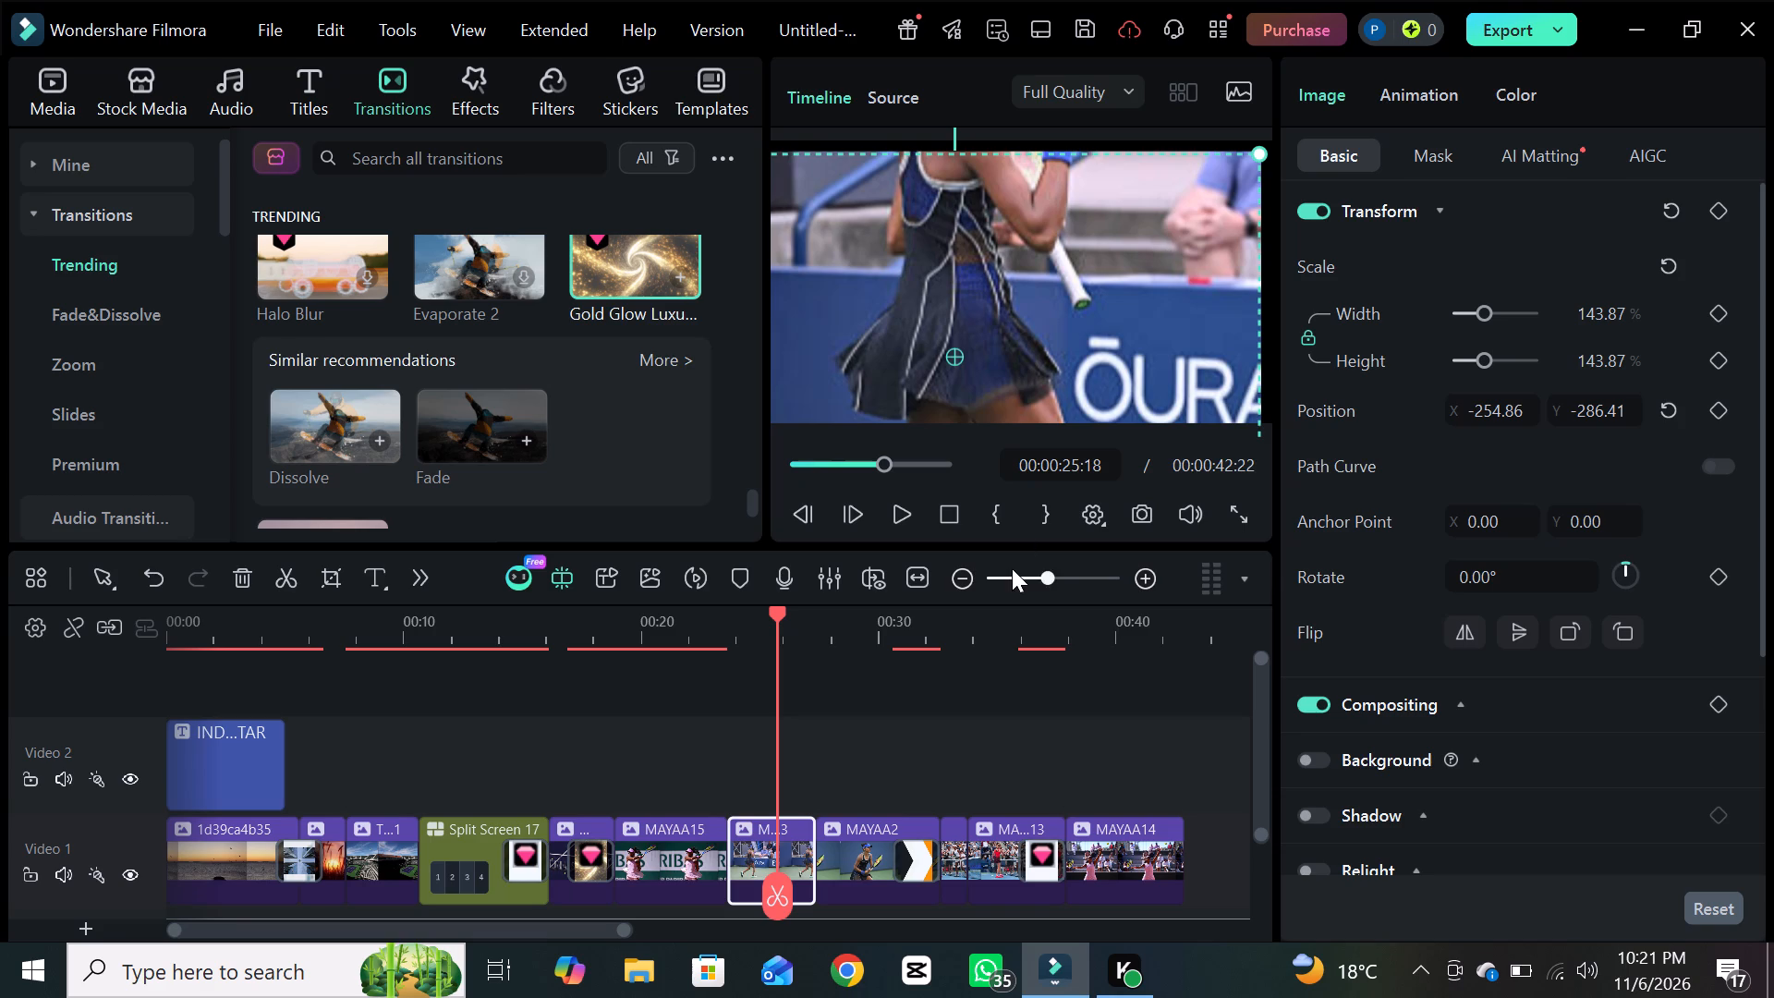
Play the timeline from about 00:00:21:22 in MAYAA15 through the reframed clip and MAYAA2, and pause near 00:00:31:15.
{"action": "left_click_drag", "start_coordinate": [773, 883], "coordinate": [718, 883]}
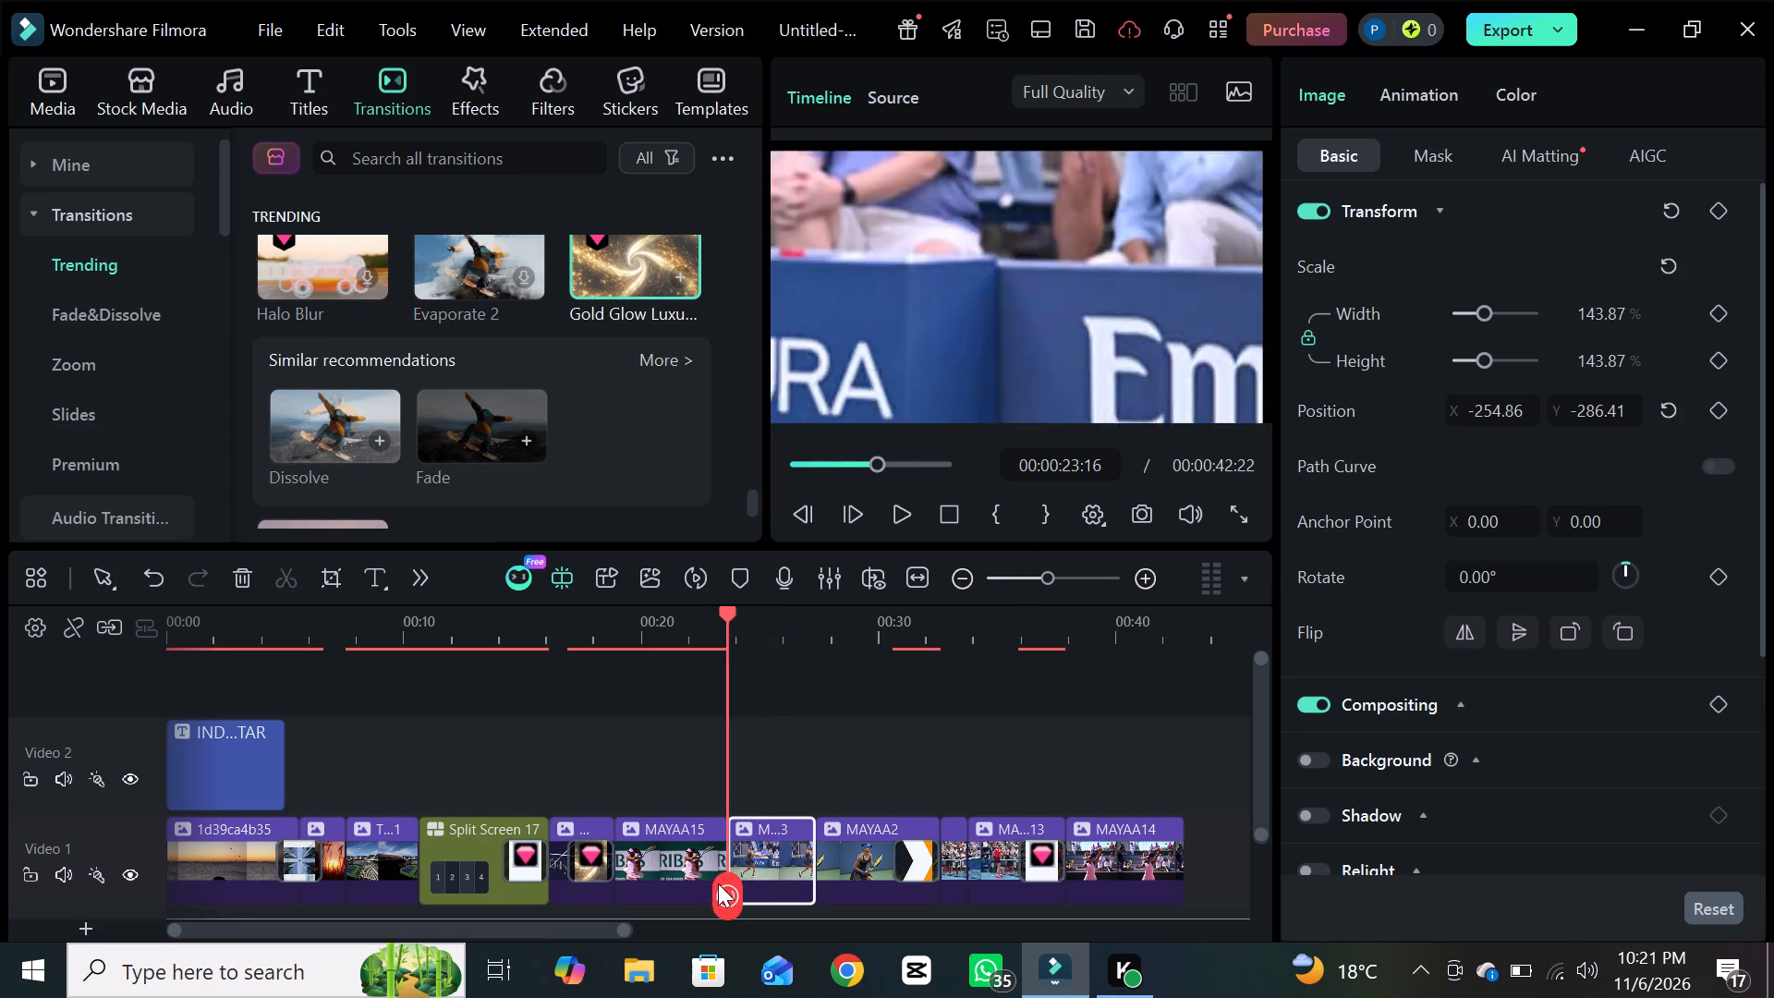
{"action": "left_click_drag", "start_coordinate": [718, 883], "coordinate": [687, 891]}
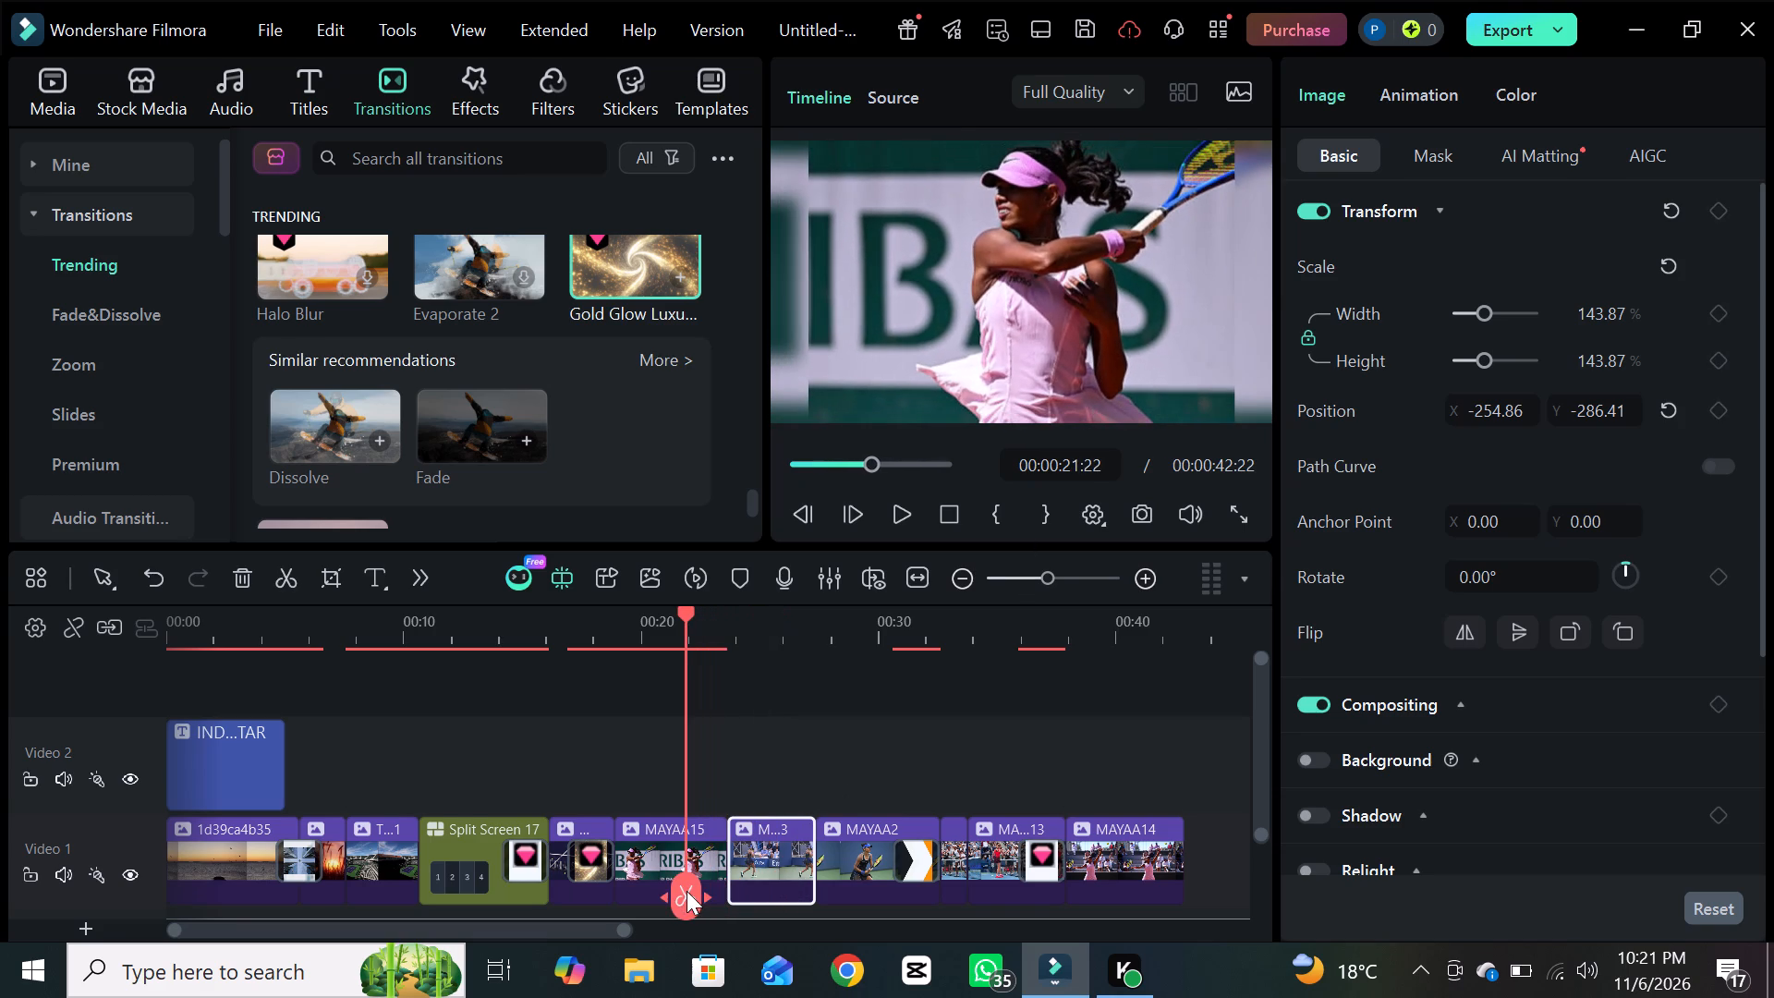
{"action": "left_click", "coordinate": [898, 521]}
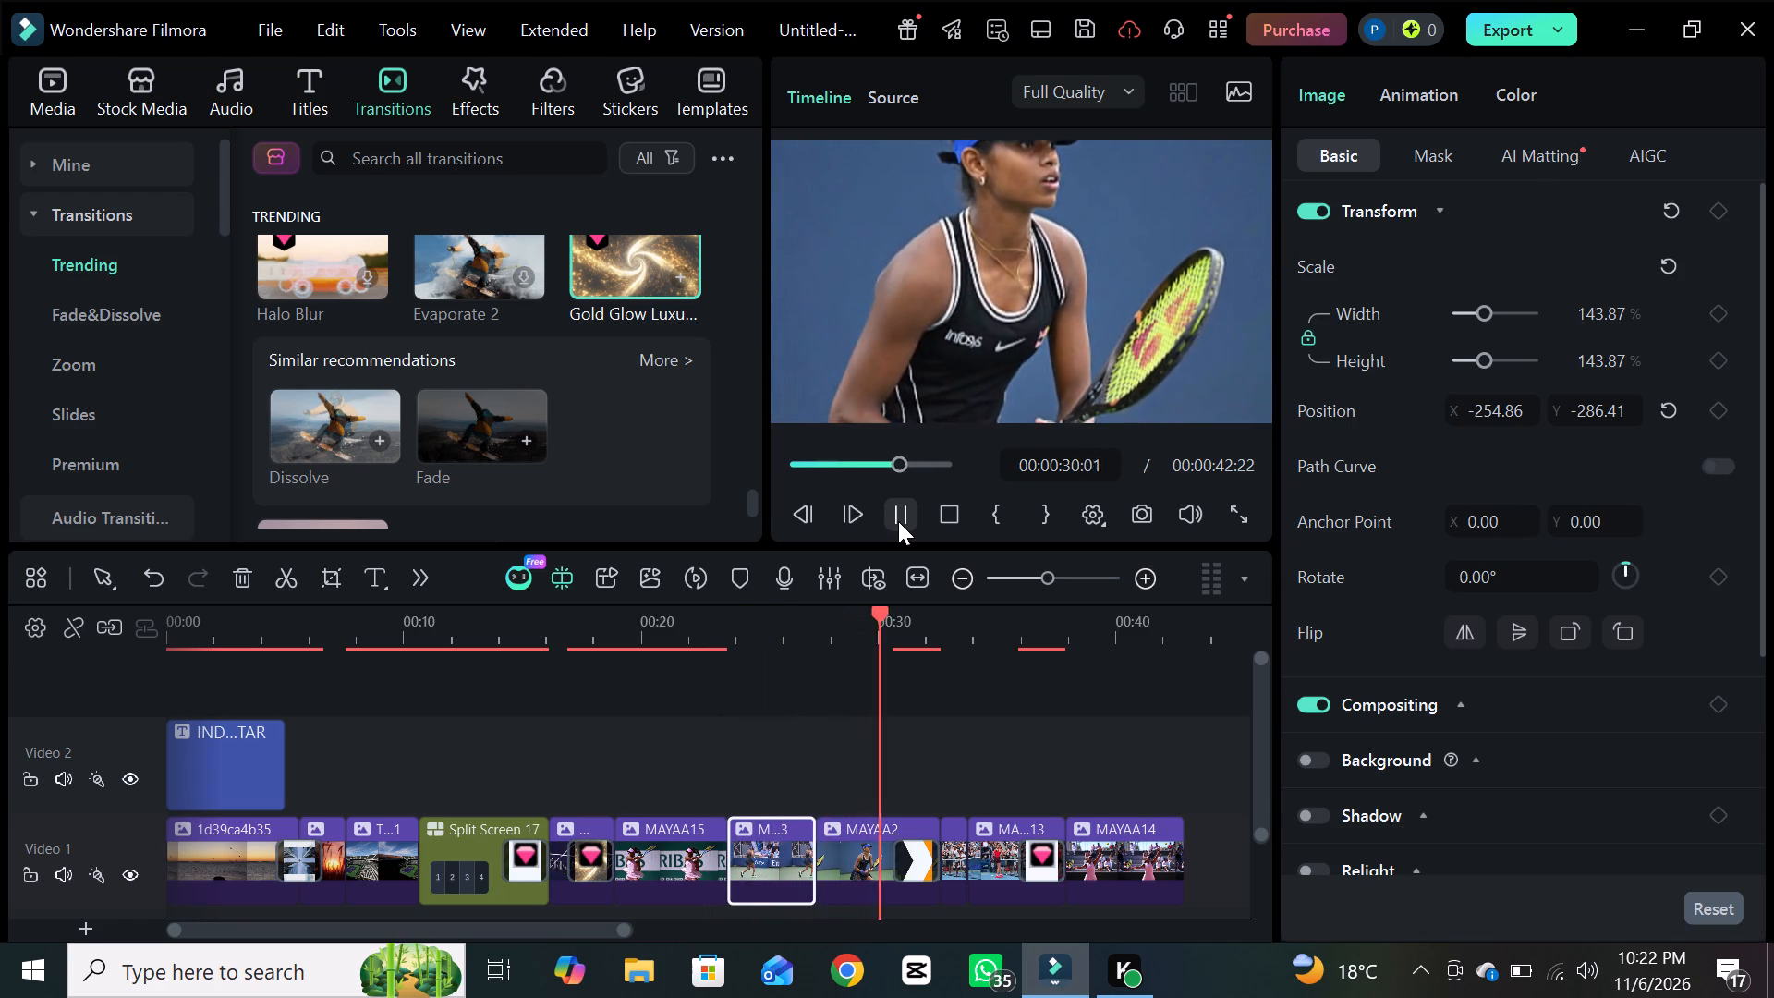
{"action": "left_click", "coordinate": [898, 521]}
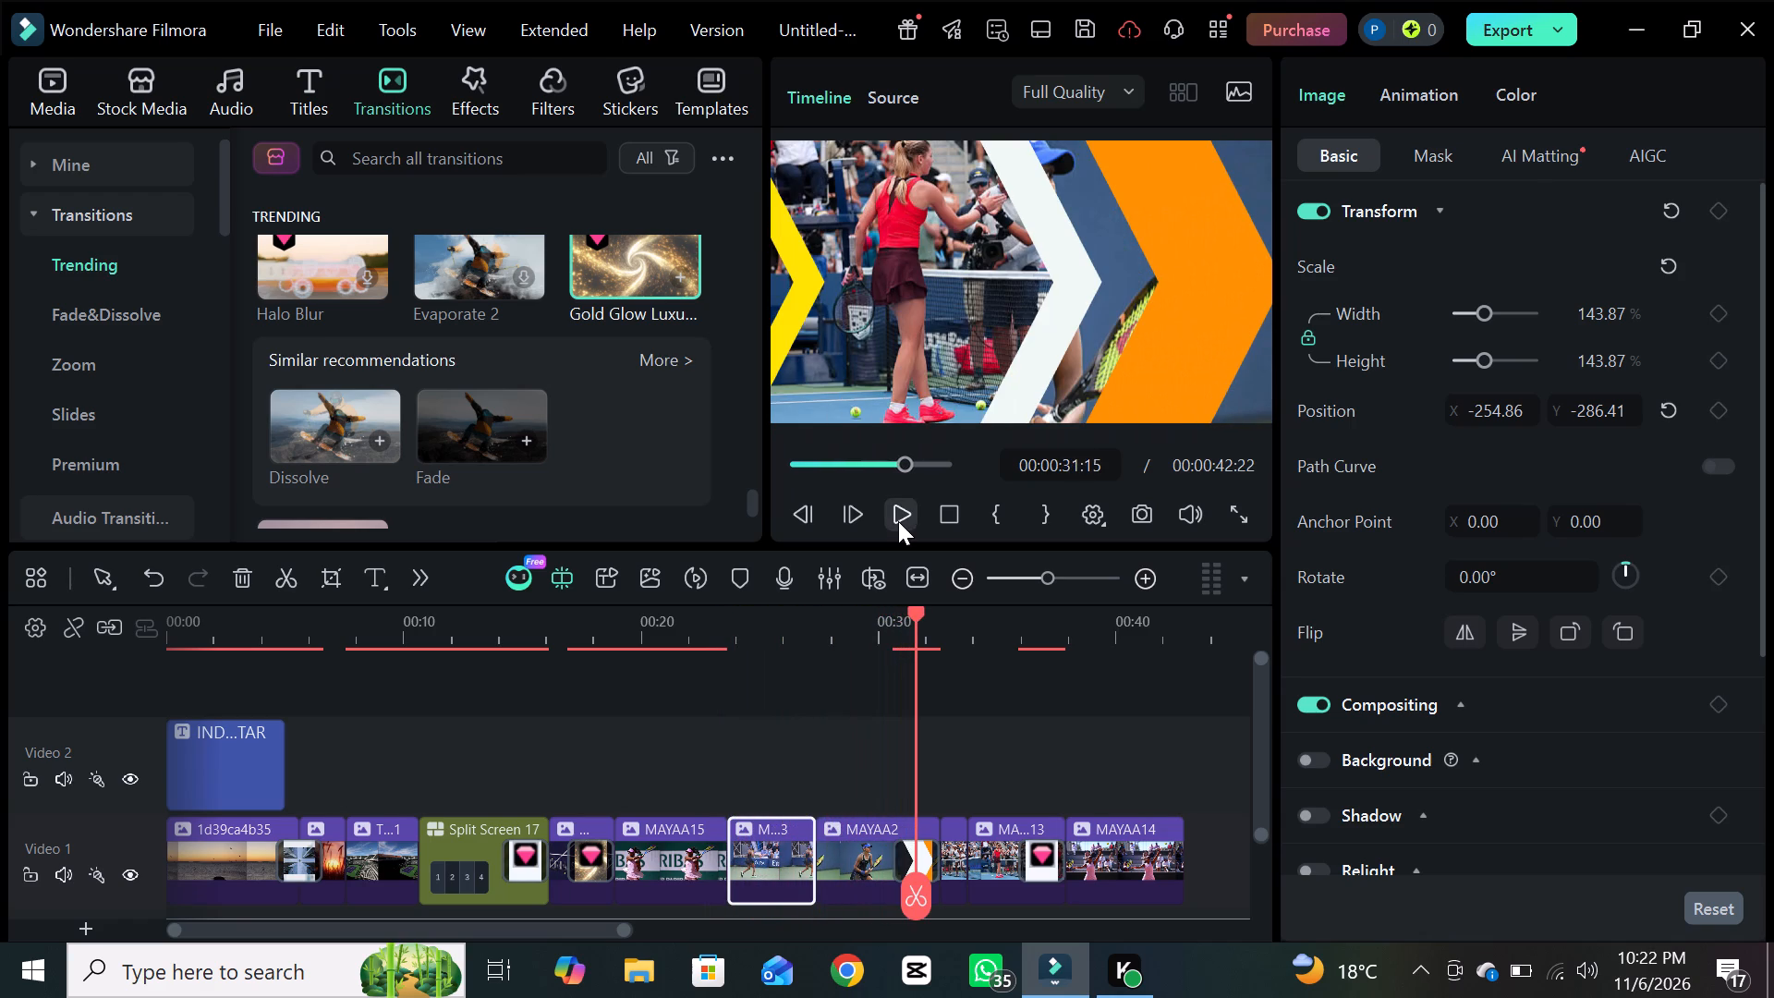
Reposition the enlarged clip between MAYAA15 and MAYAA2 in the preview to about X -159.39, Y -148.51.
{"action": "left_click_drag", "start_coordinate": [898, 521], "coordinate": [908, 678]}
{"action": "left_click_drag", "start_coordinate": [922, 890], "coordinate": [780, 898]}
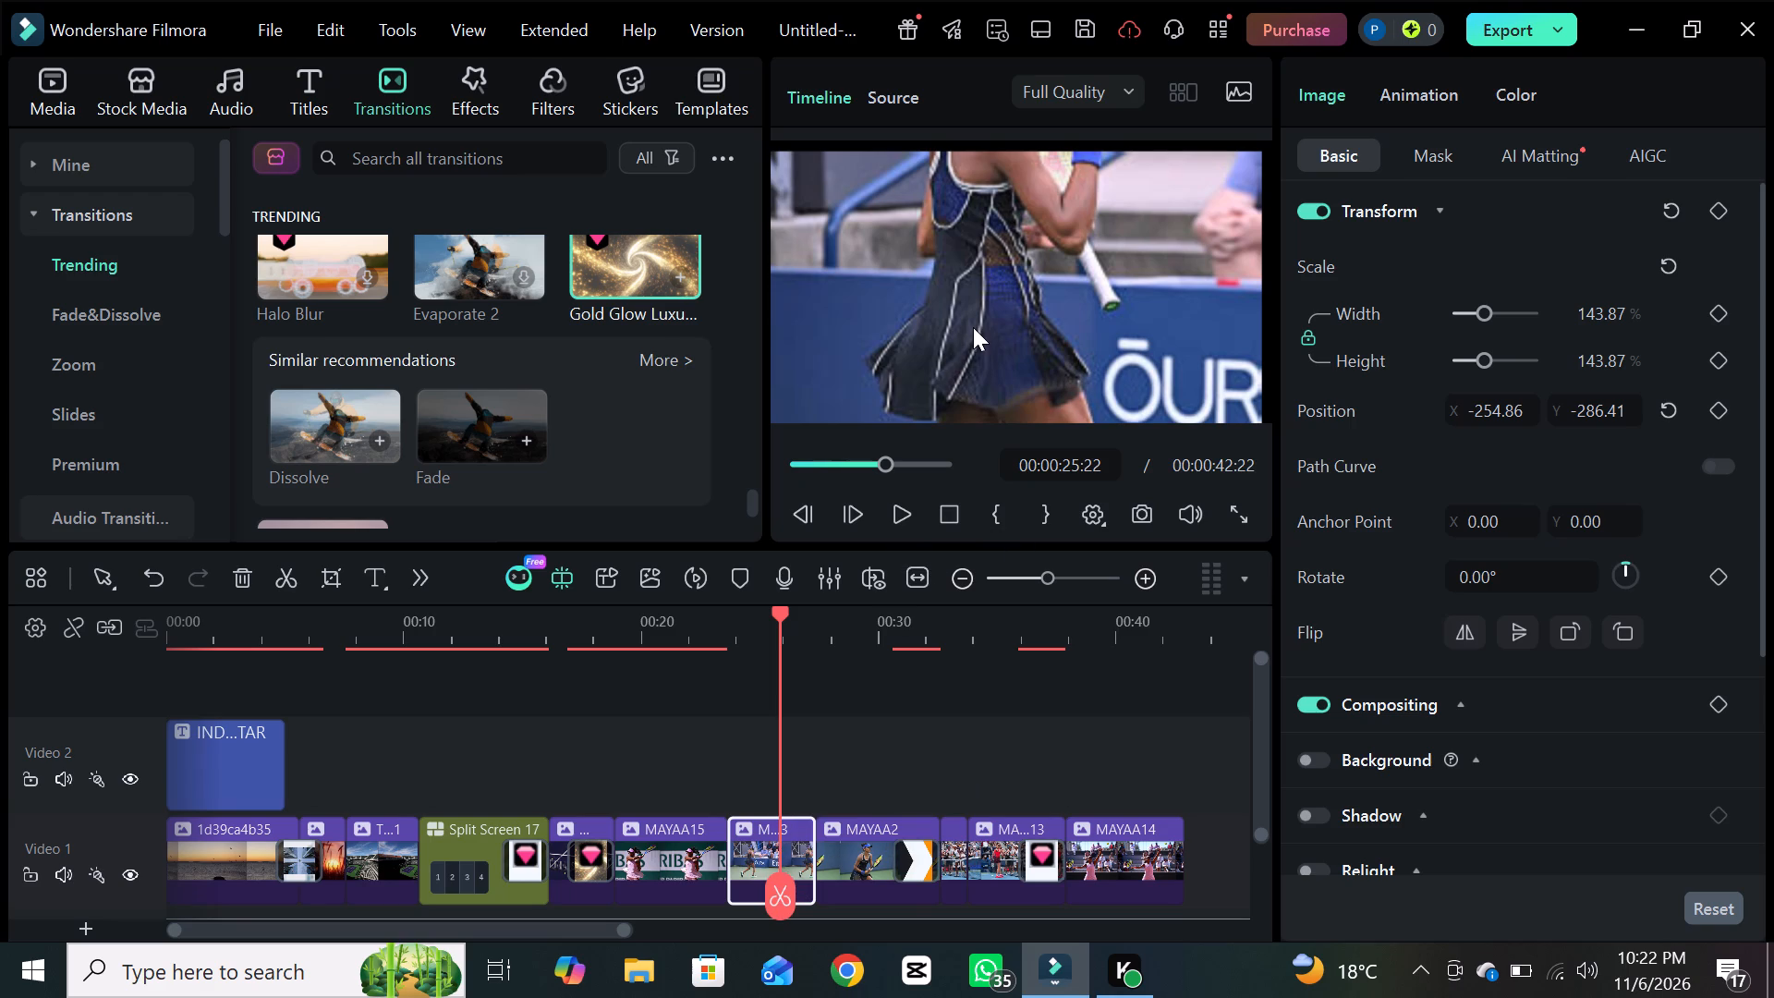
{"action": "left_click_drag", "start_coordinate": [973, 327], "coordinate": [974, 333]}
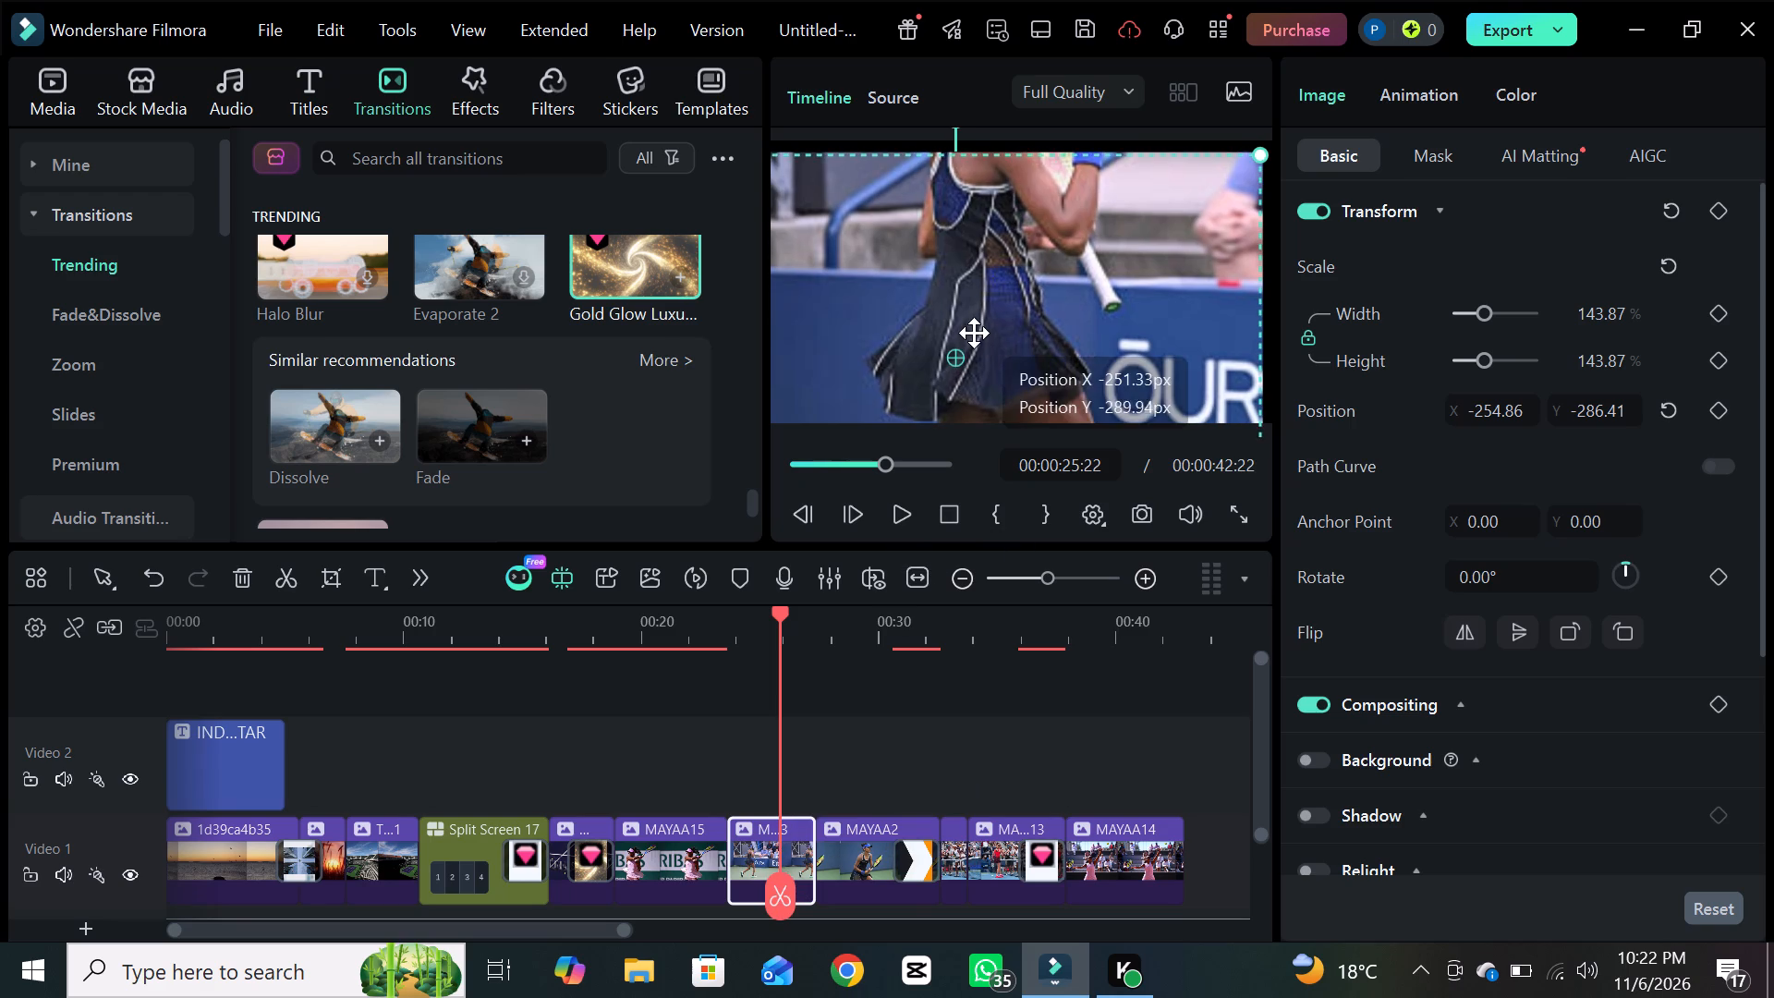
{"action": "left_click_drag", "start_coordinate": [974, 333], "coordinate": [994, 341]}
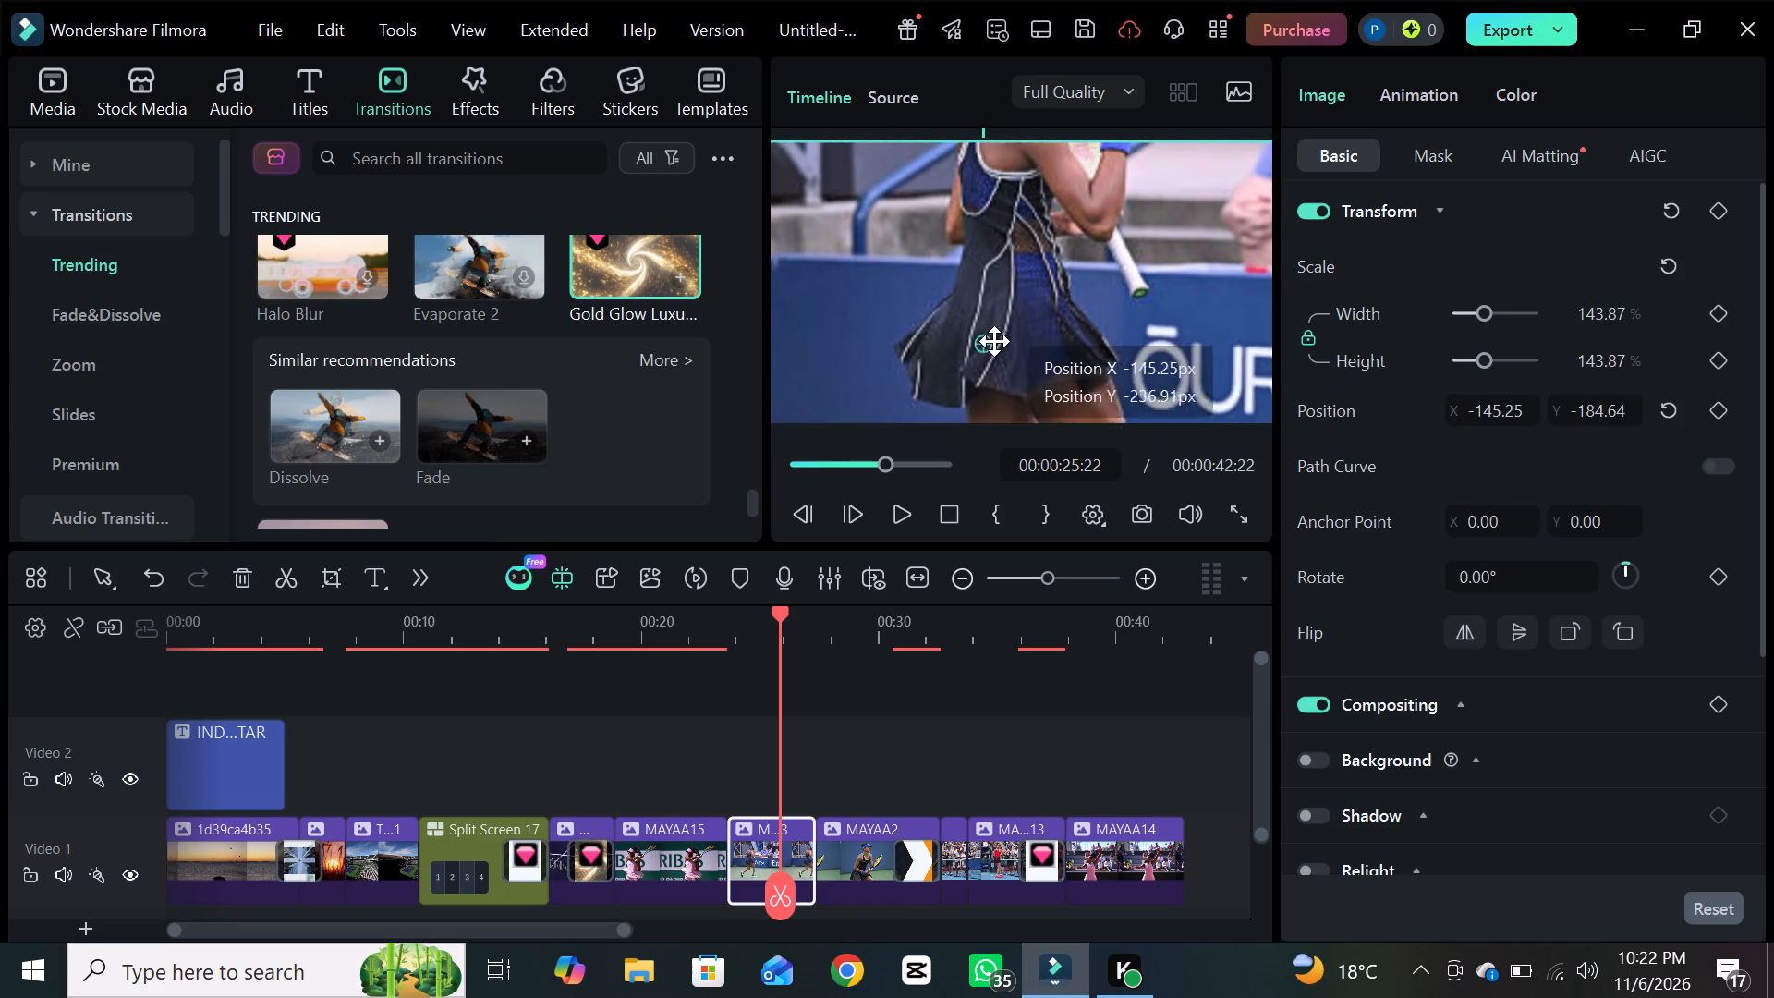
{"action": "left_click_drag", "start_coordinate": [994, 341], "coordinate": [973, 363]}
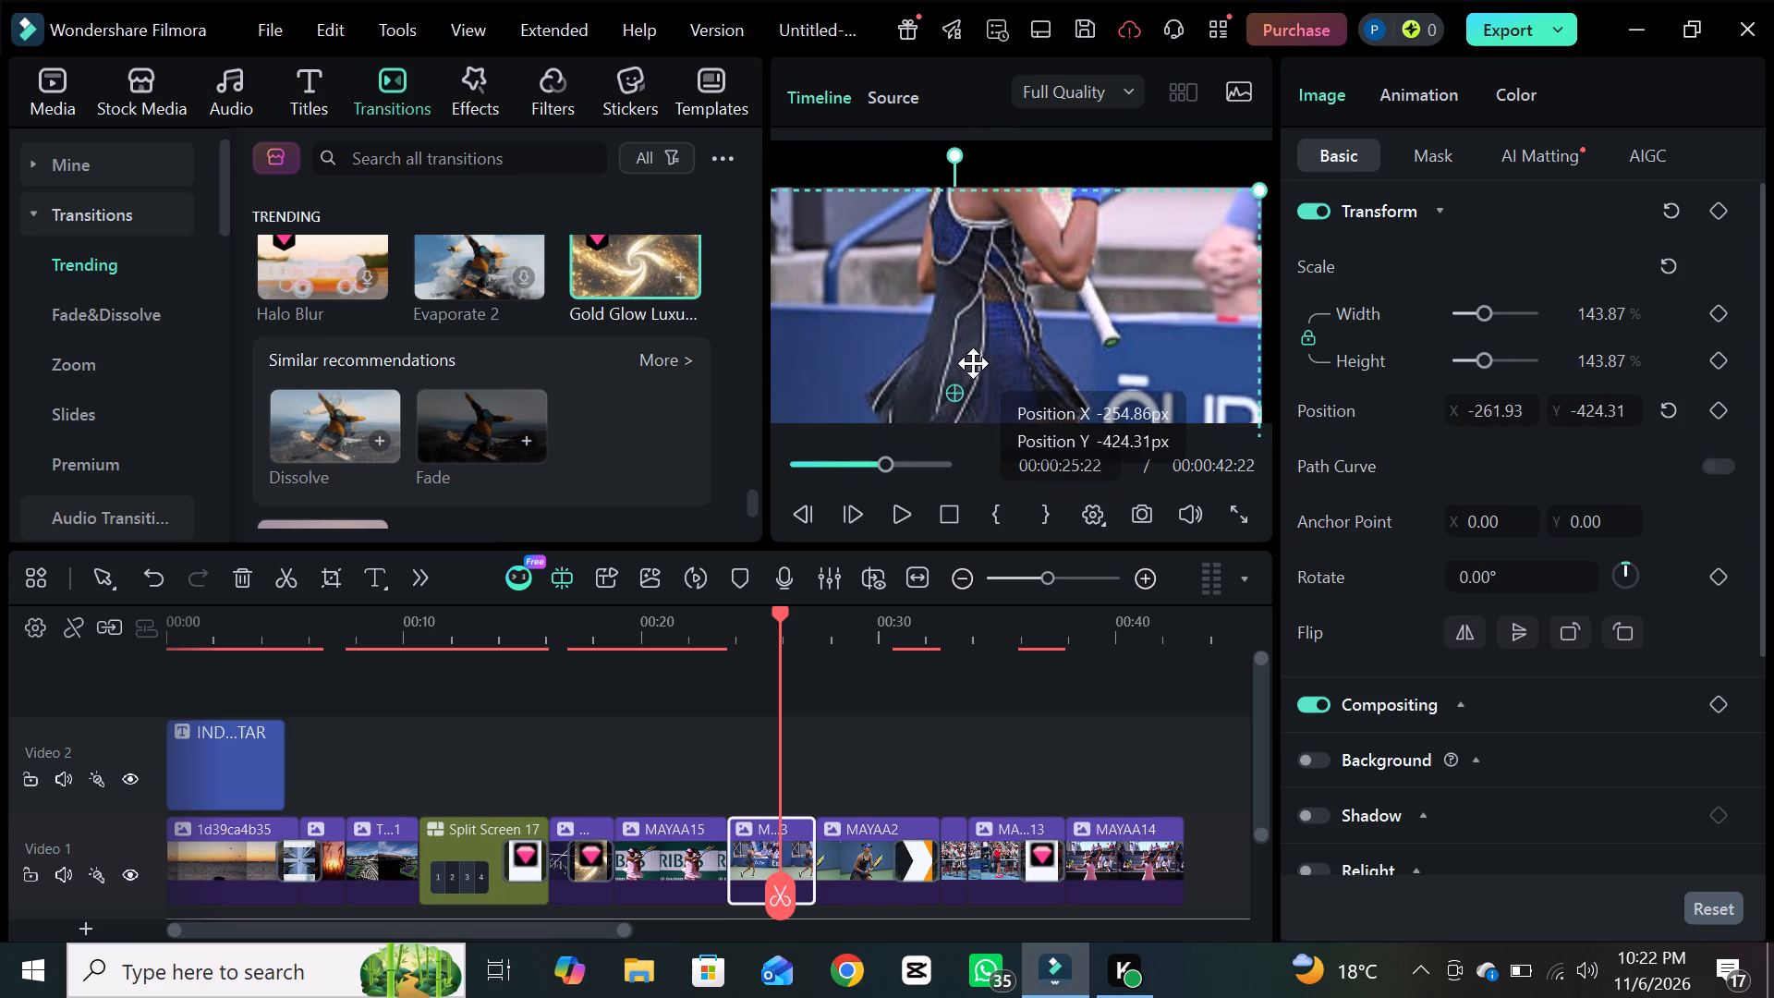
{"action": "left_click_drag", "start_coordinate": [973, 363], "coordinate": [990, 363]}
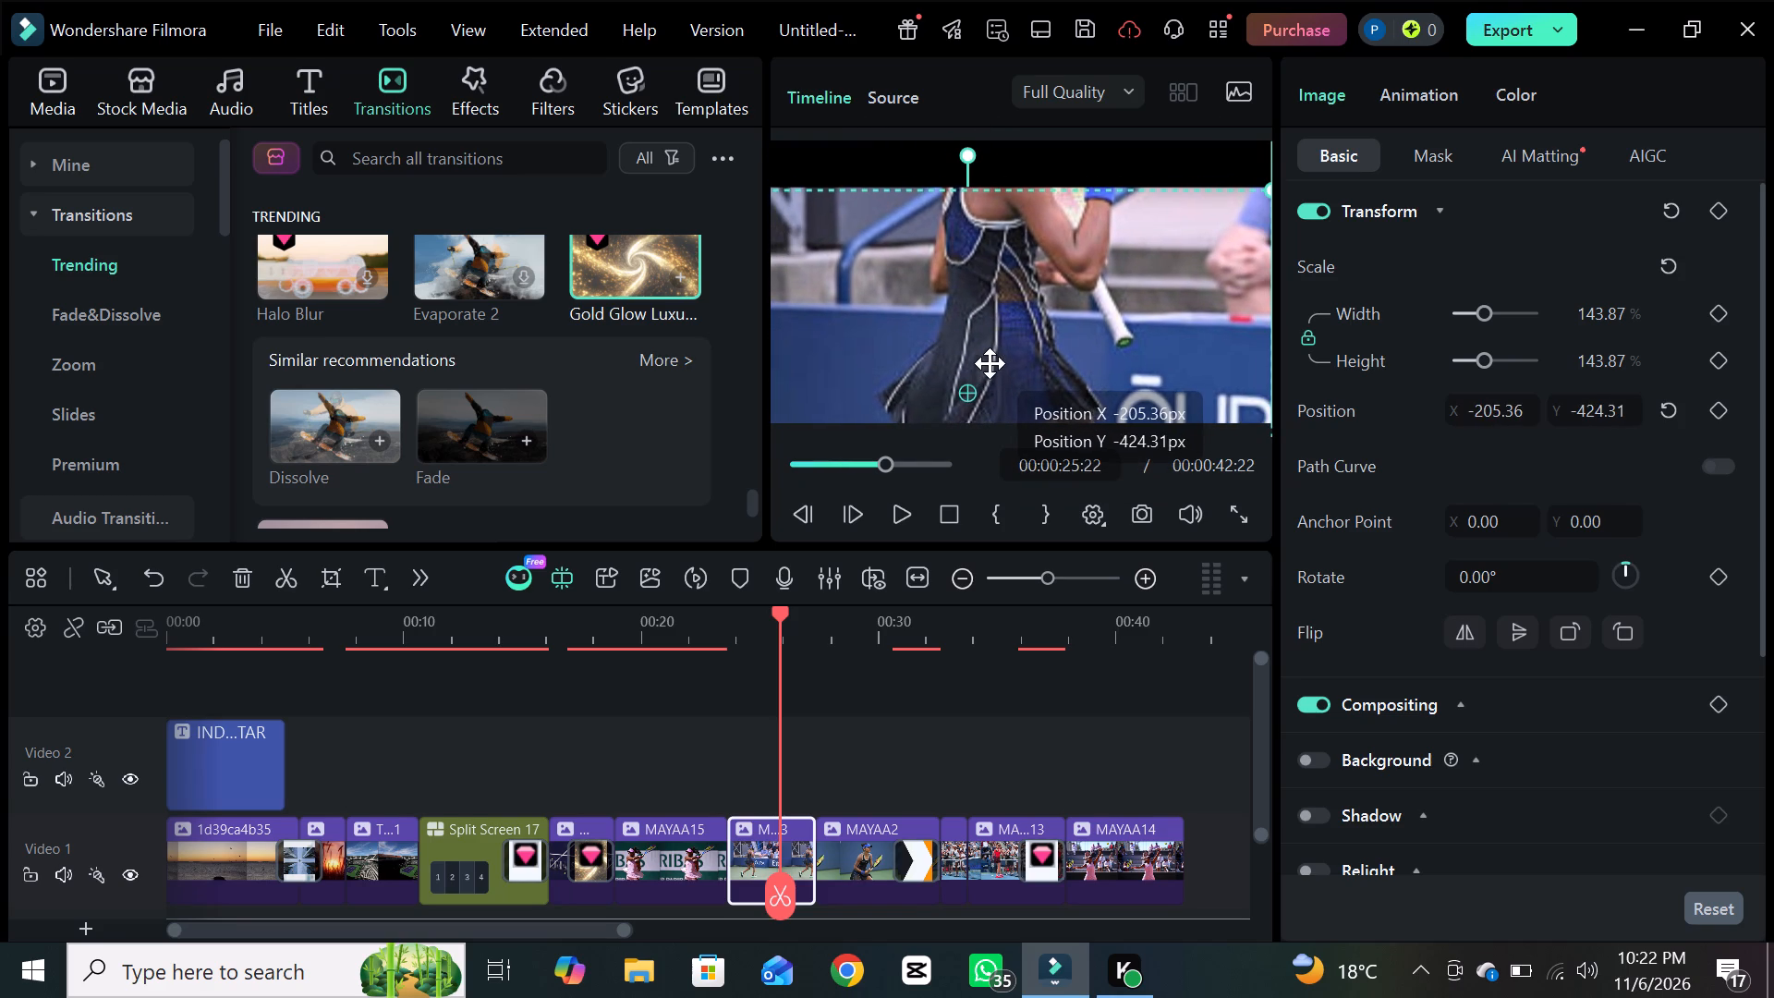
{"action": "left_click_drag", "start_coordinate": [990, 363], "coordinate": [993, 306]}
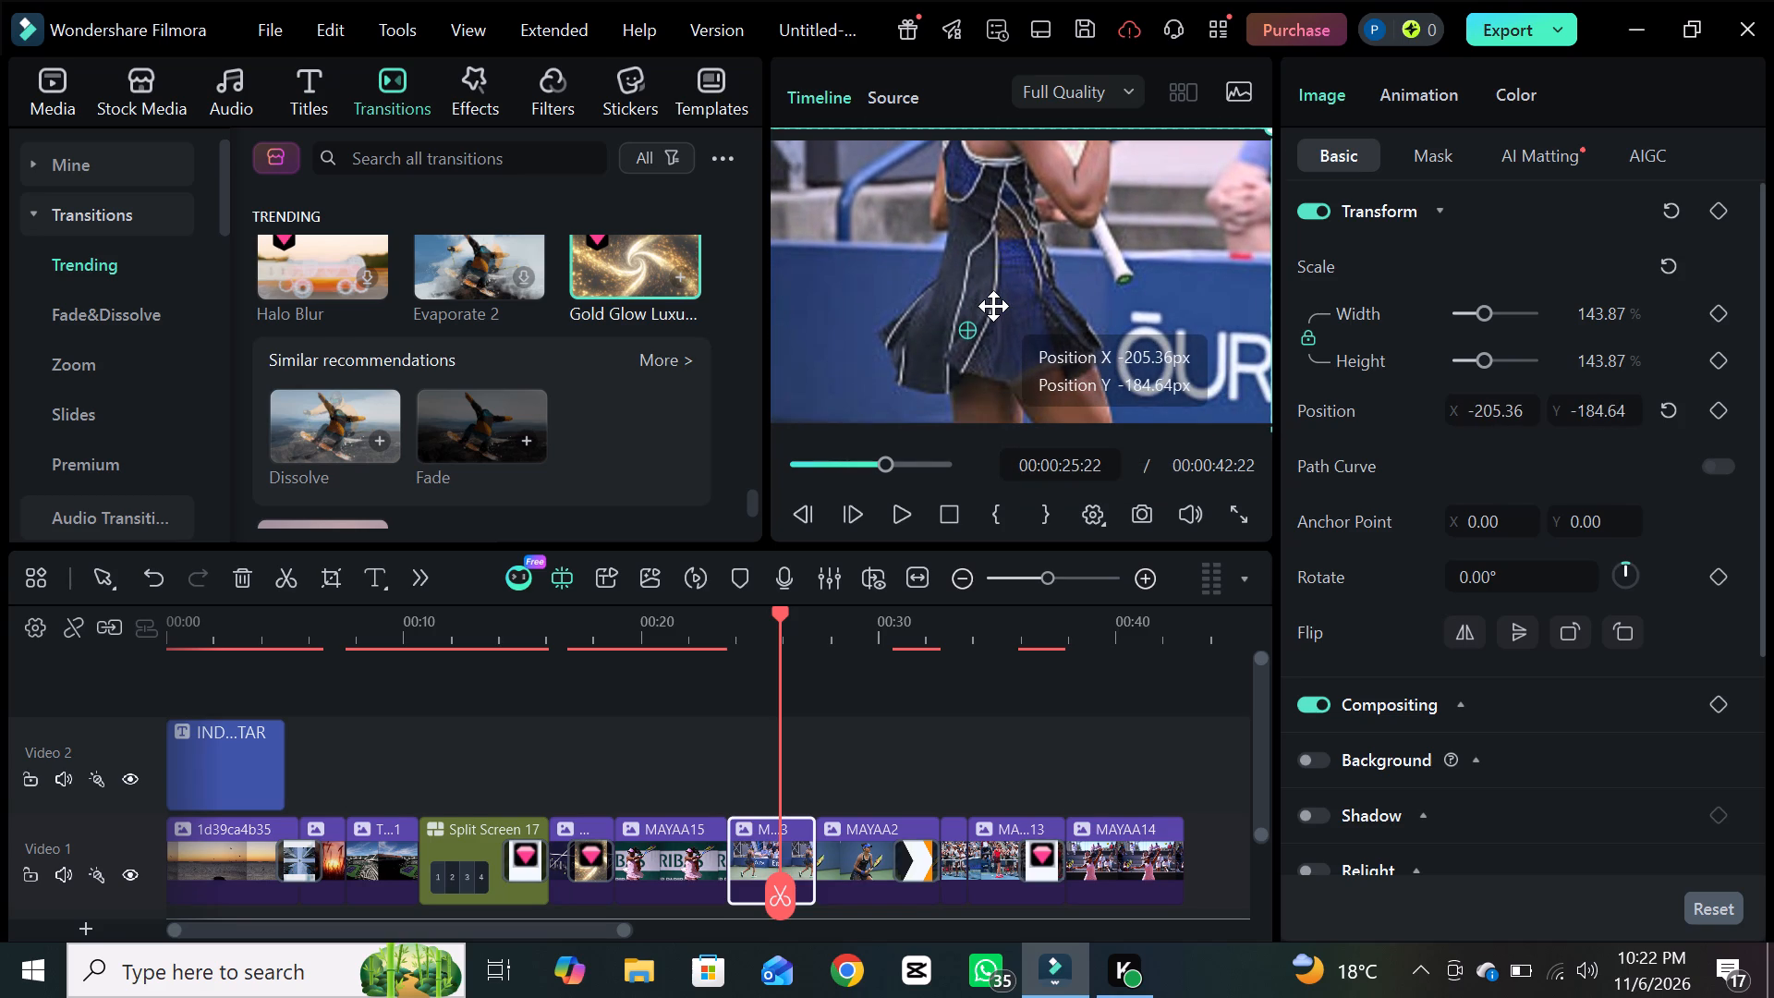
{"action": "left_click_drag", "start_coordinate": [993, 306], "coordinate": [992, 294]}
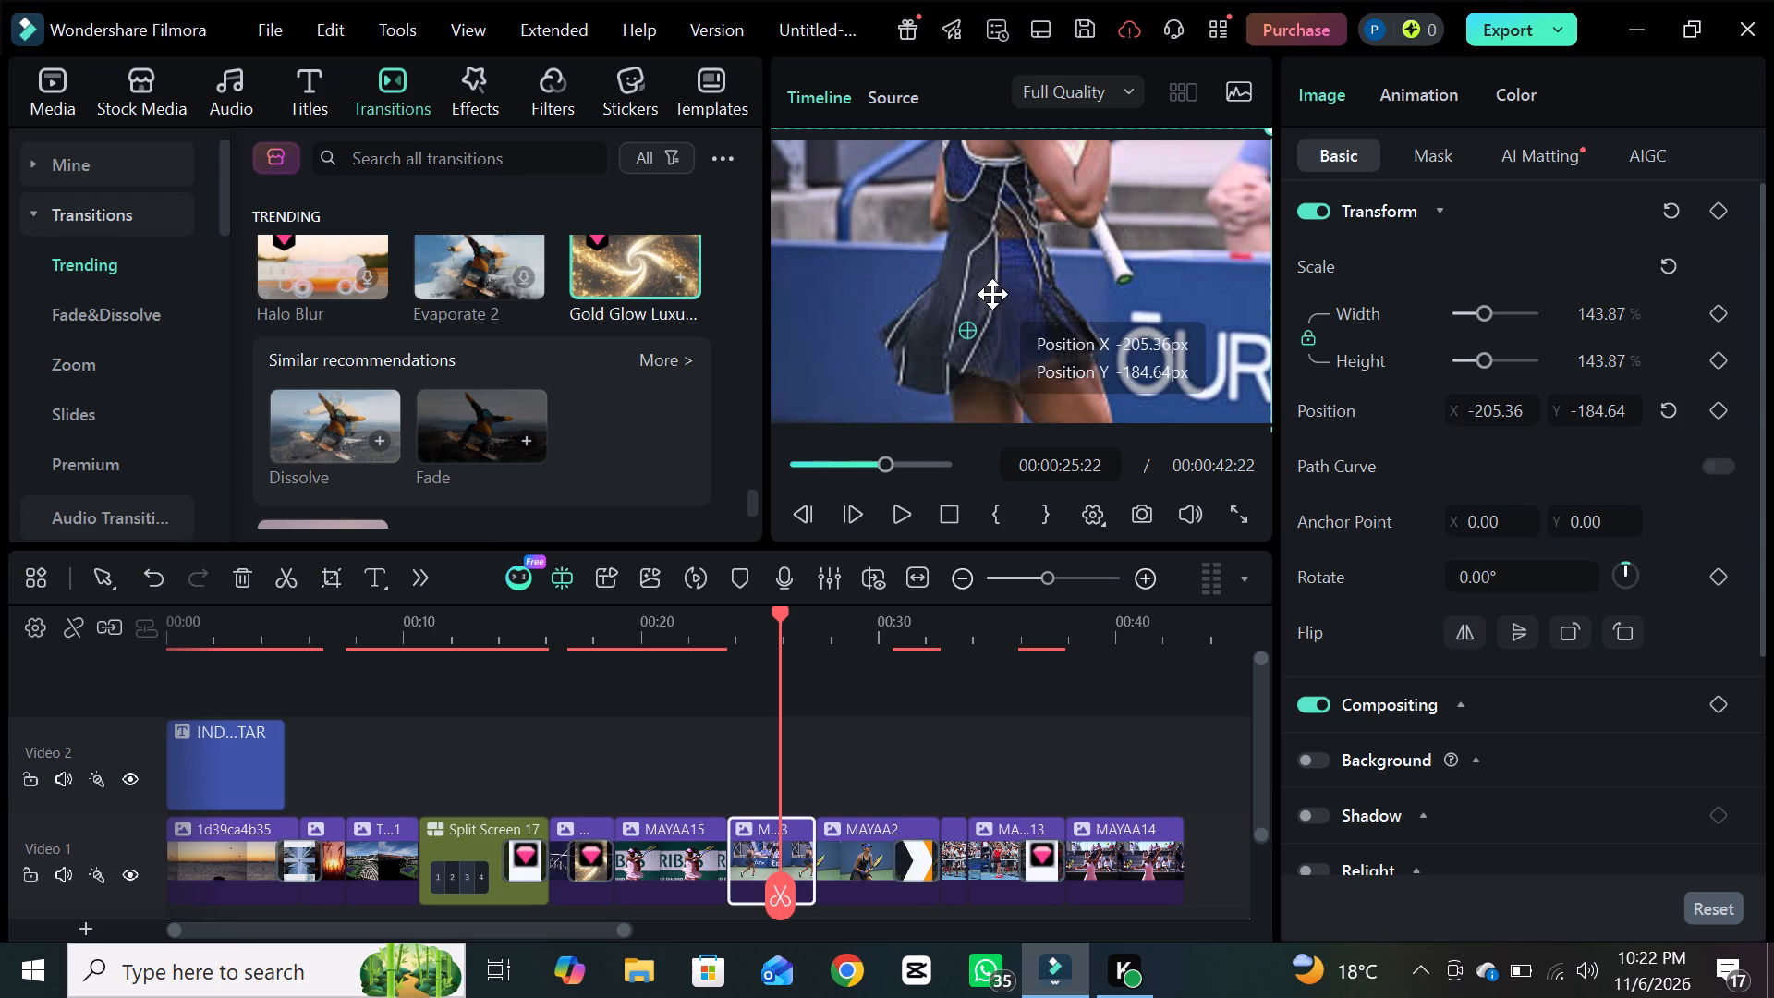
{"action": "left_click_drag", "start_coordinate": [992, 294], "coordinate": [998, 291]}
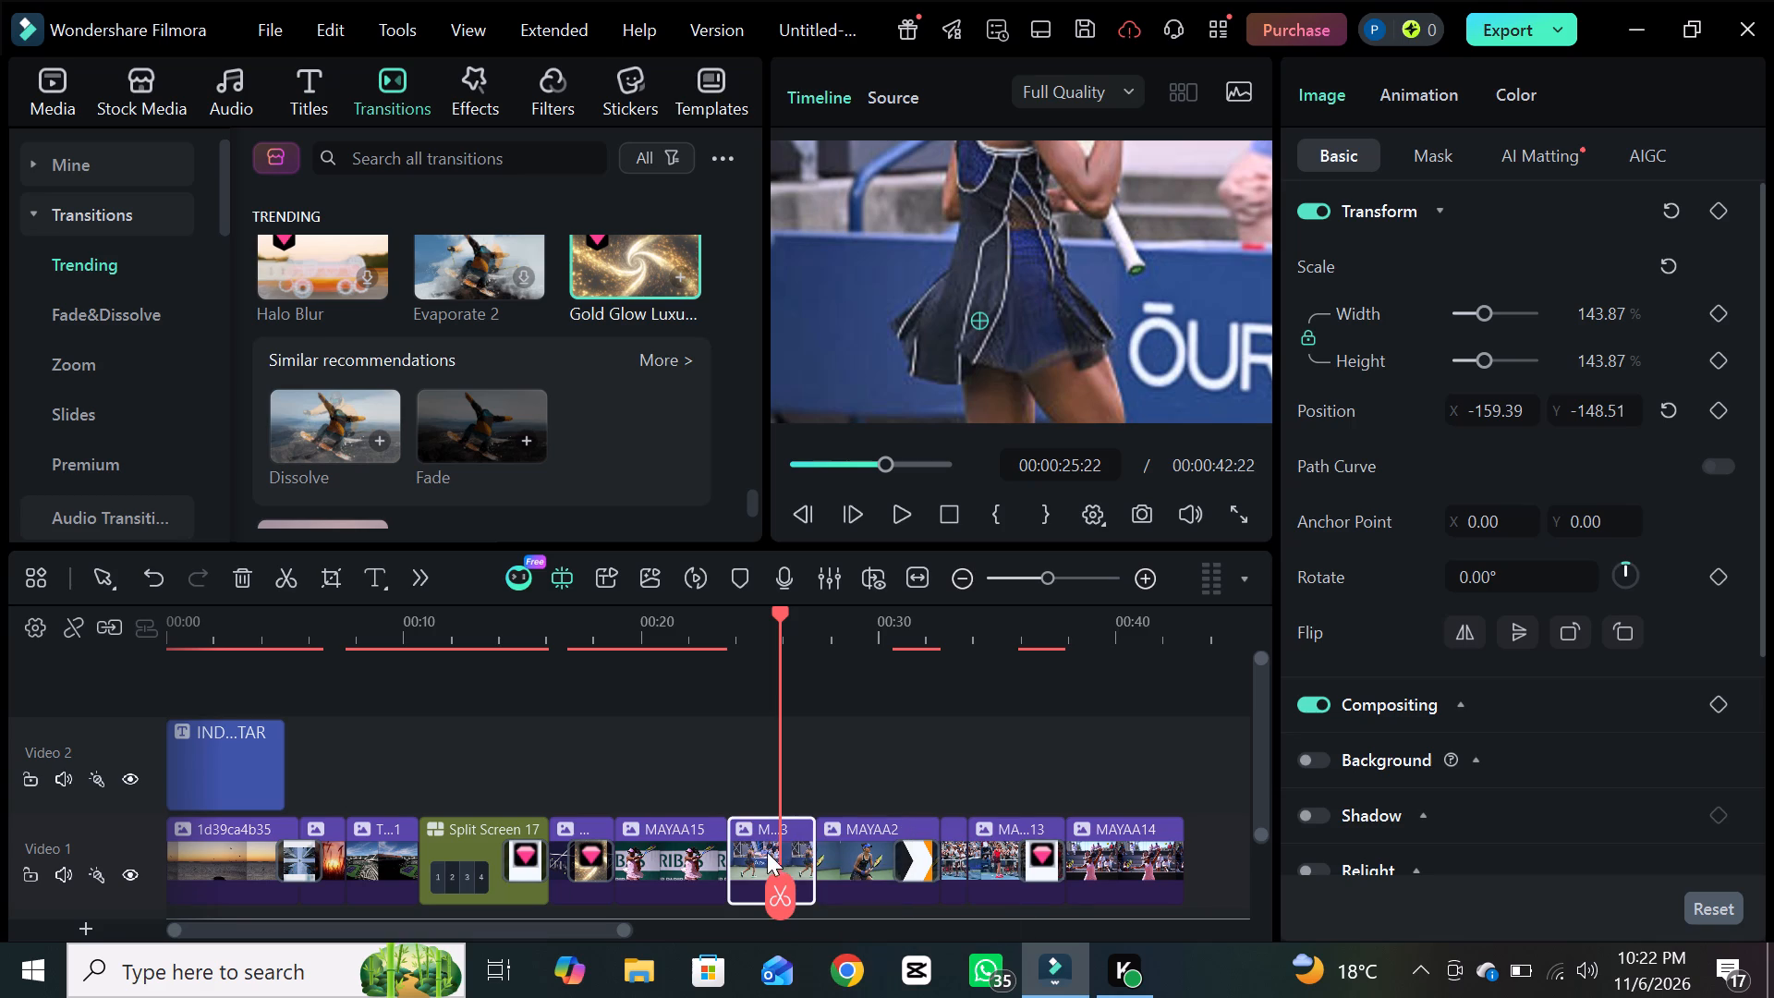
Scrub back and forth through the repositioned clip between MAYAA15 and MAYAA2 to examine its framing.
{"action": "left_click_drag", "start_coordinate": [778, 882], "coordinate": [775, 882]}
{"action": "left_click_drag", "start_coordinate": [775, 882], "coordinate": [790, 885]}
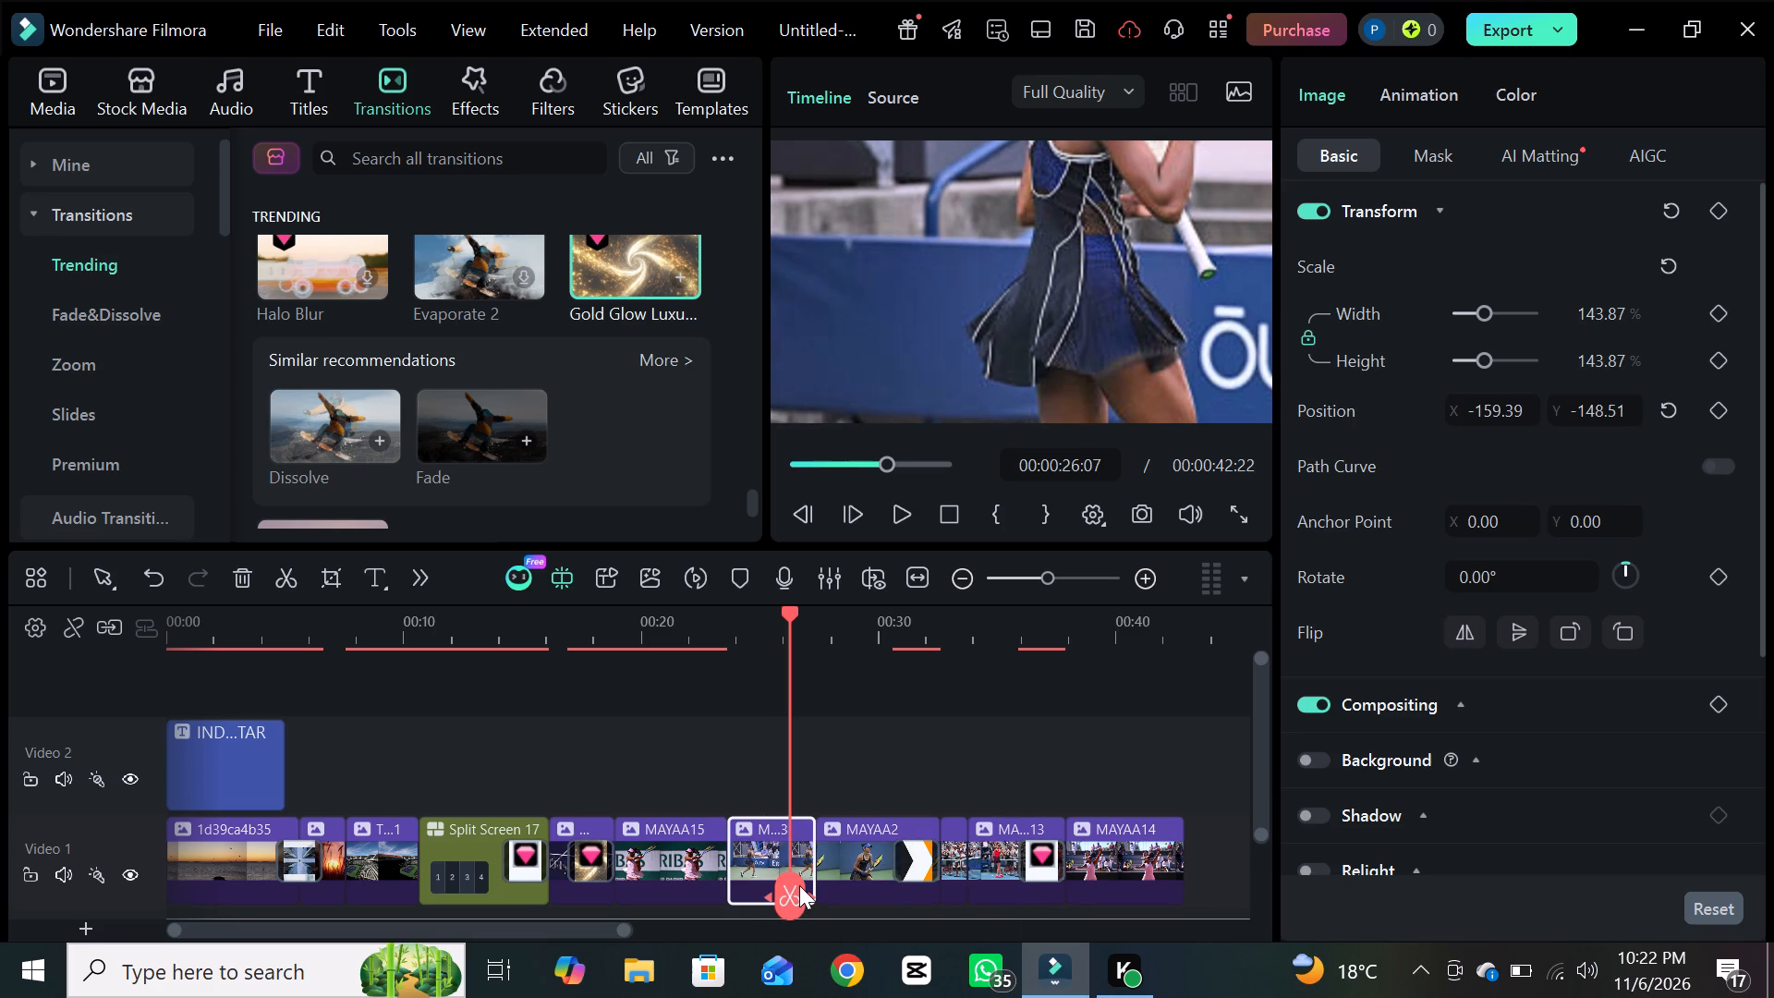
{"action": "left_click", "coordinate": [810, 887]}
{"action": "left_click_drag", "start_coordinate": [786, 902], "coordinate": [796, 902]}
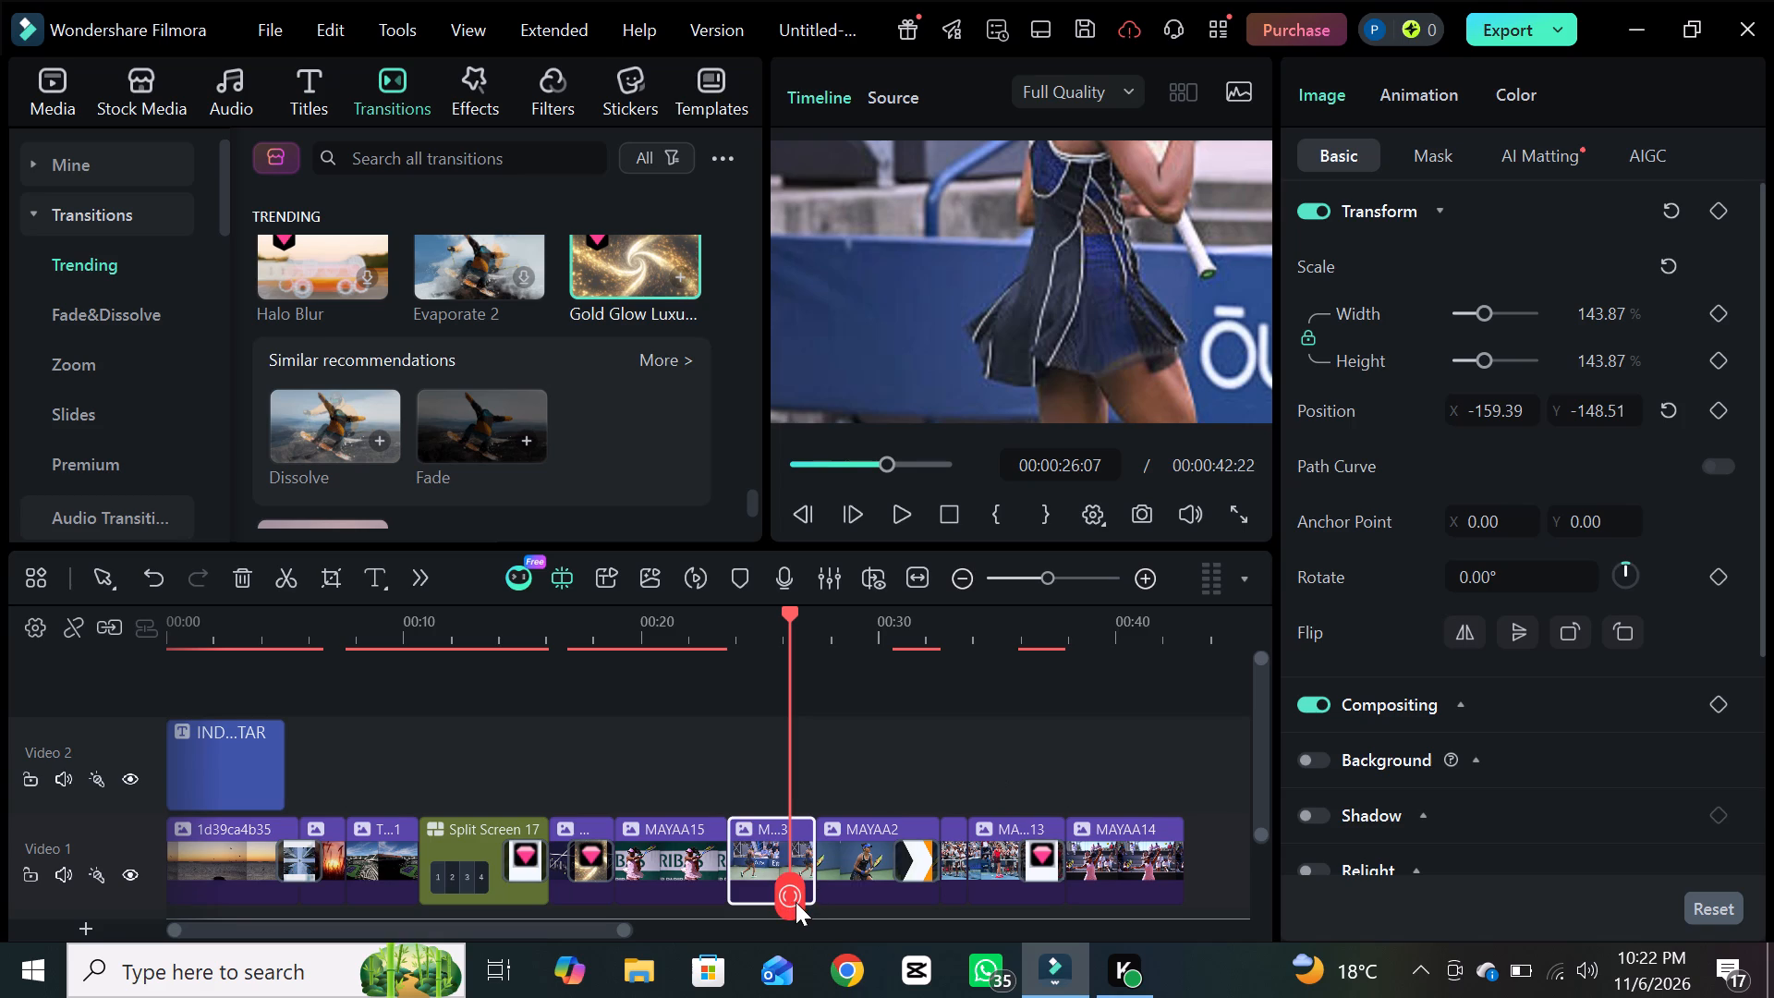
{"action": "left_click_drag", "start_coordinate": [796, 902], "coordinate": [783, 907]}
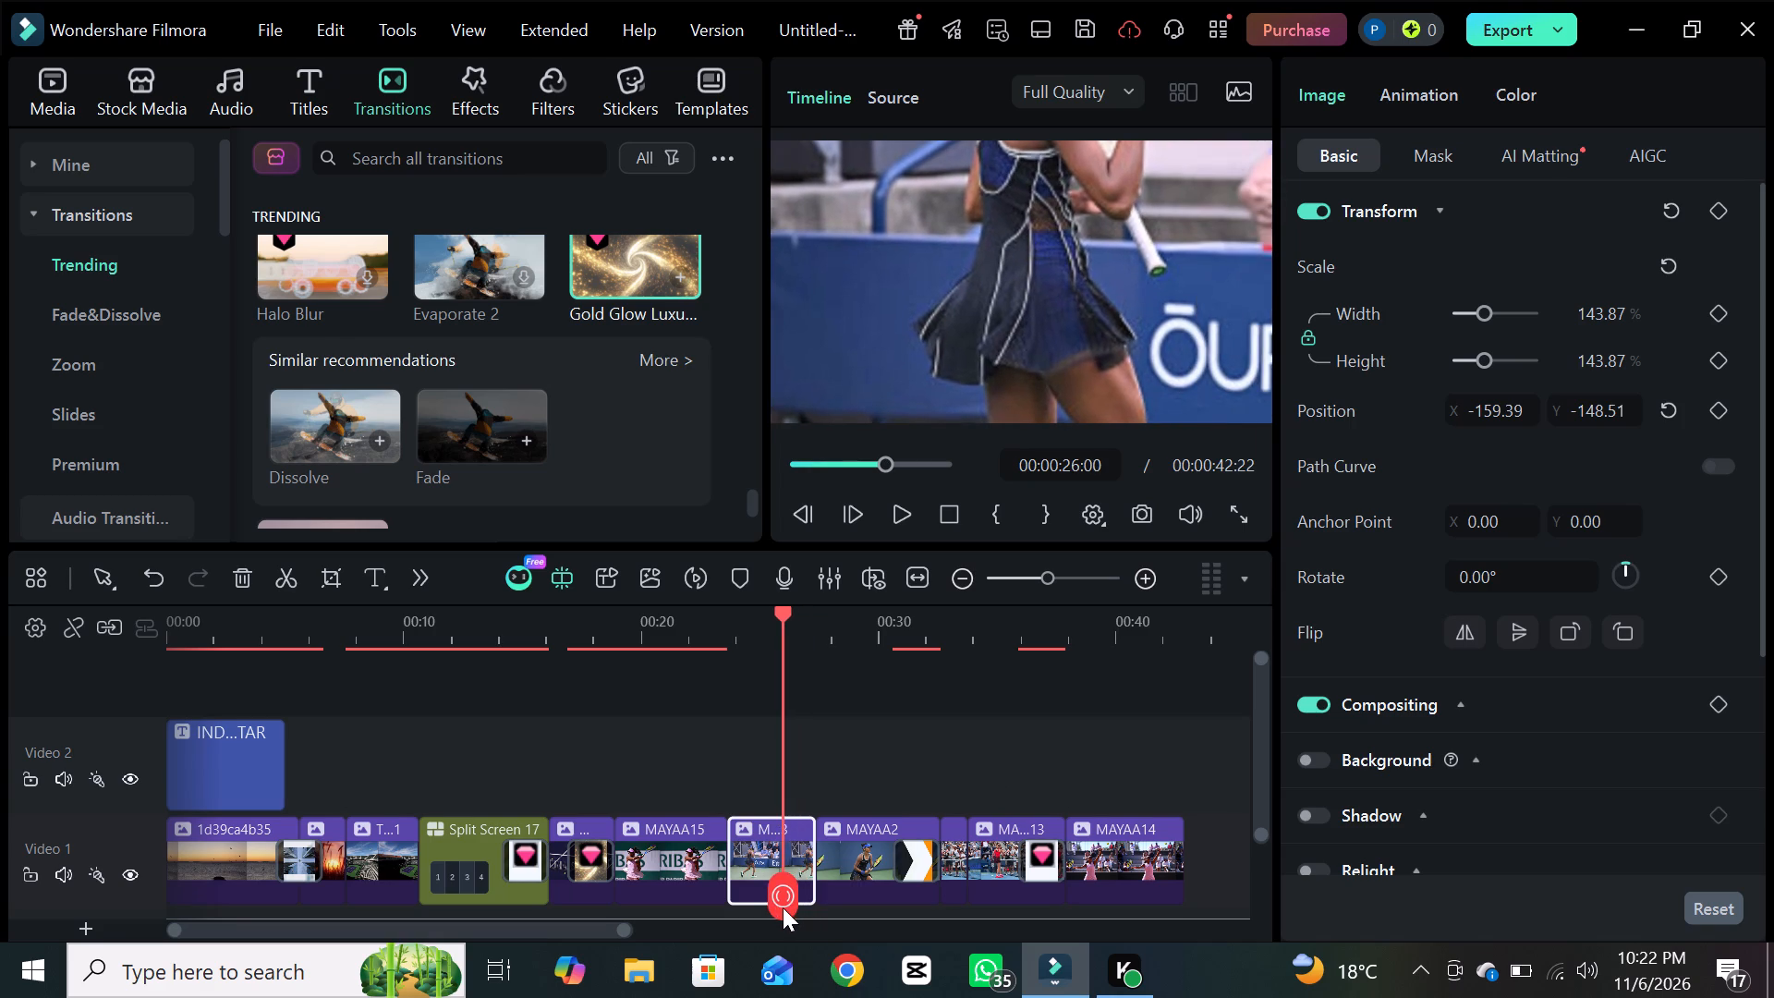
{"action": "left_click_drag", "start_coordinate": [783, 907], "coordinate": [771, 920]}
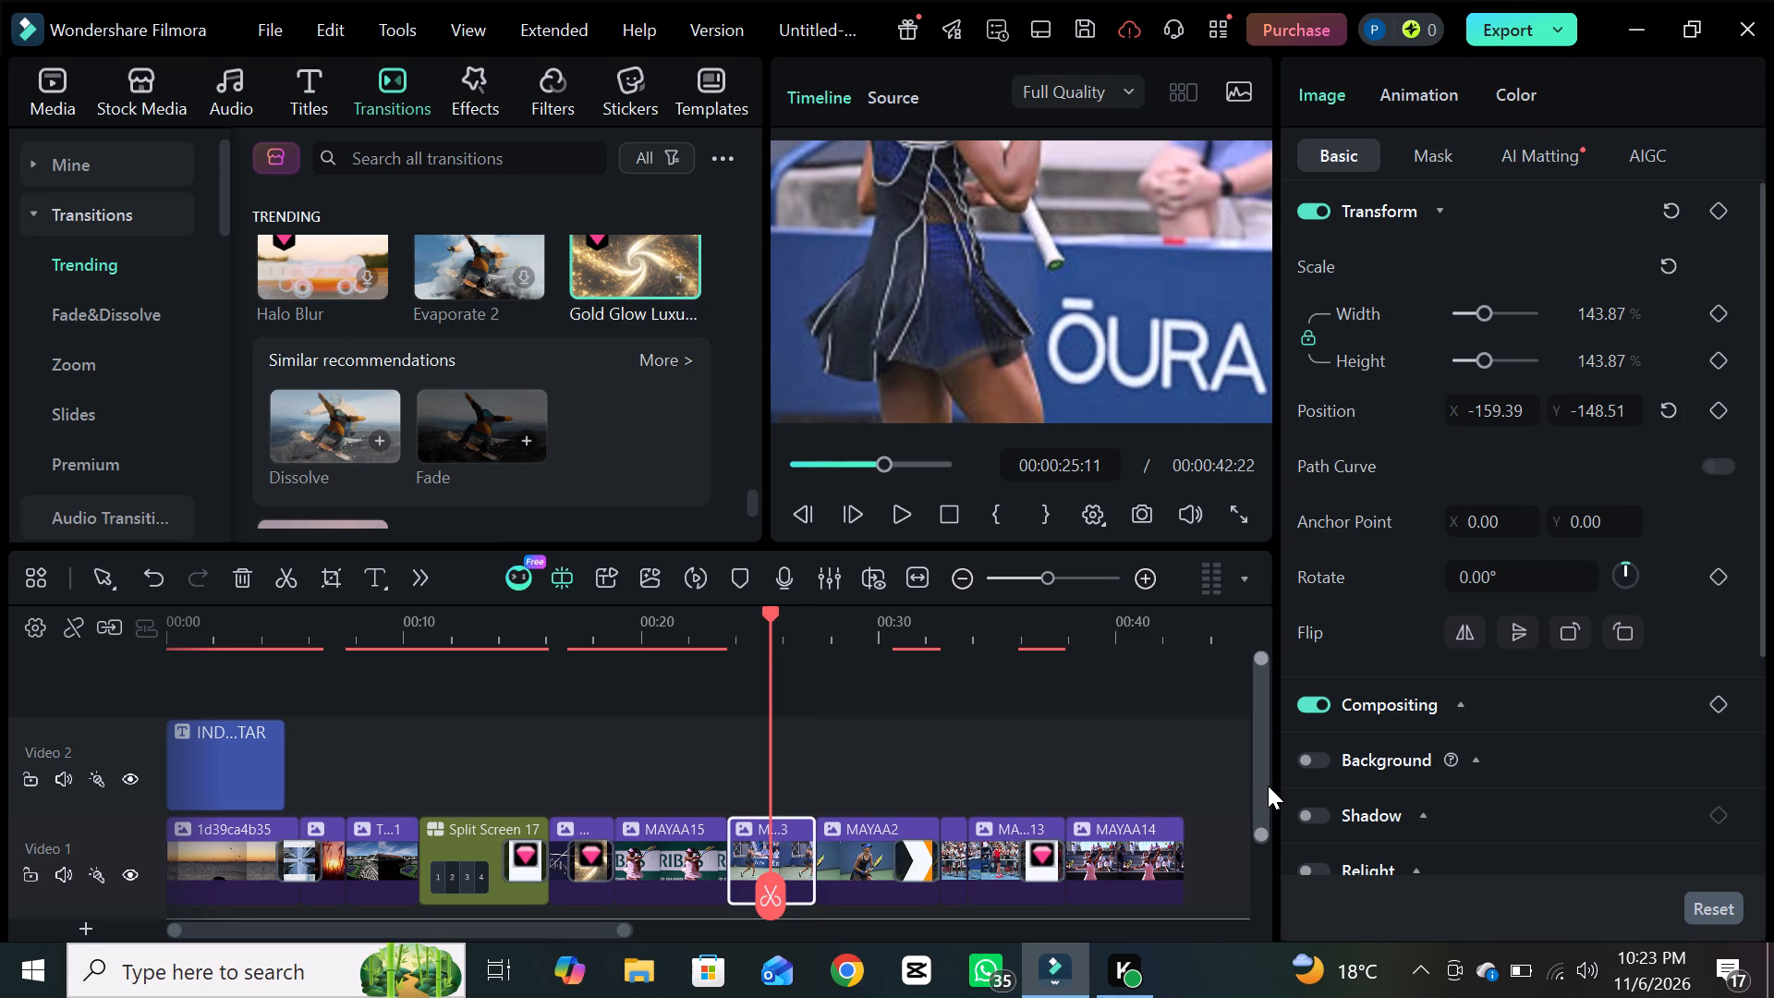
{"action": "left_click_drag", "start_coordinate": [1258, 805], "coordinate": [1258, 822]}
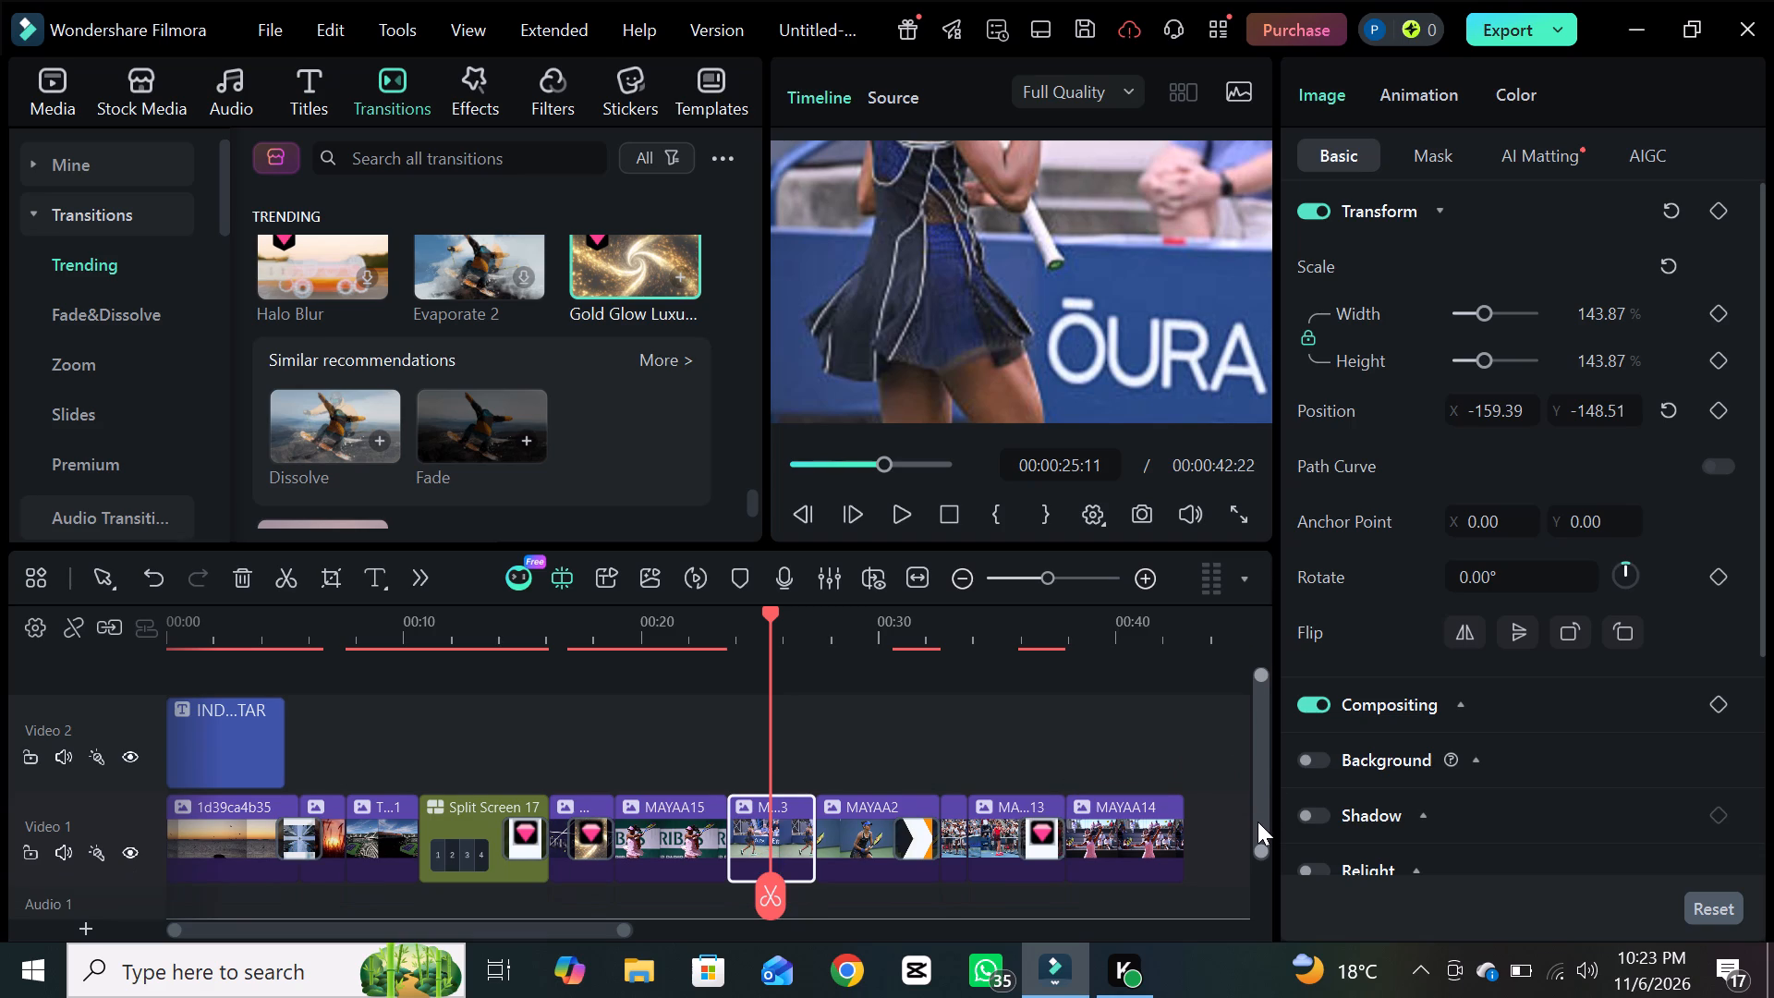
{"action": "left_click_drag", "start_coordinate": [1258, 822], "coordinate": [1255, 798]}
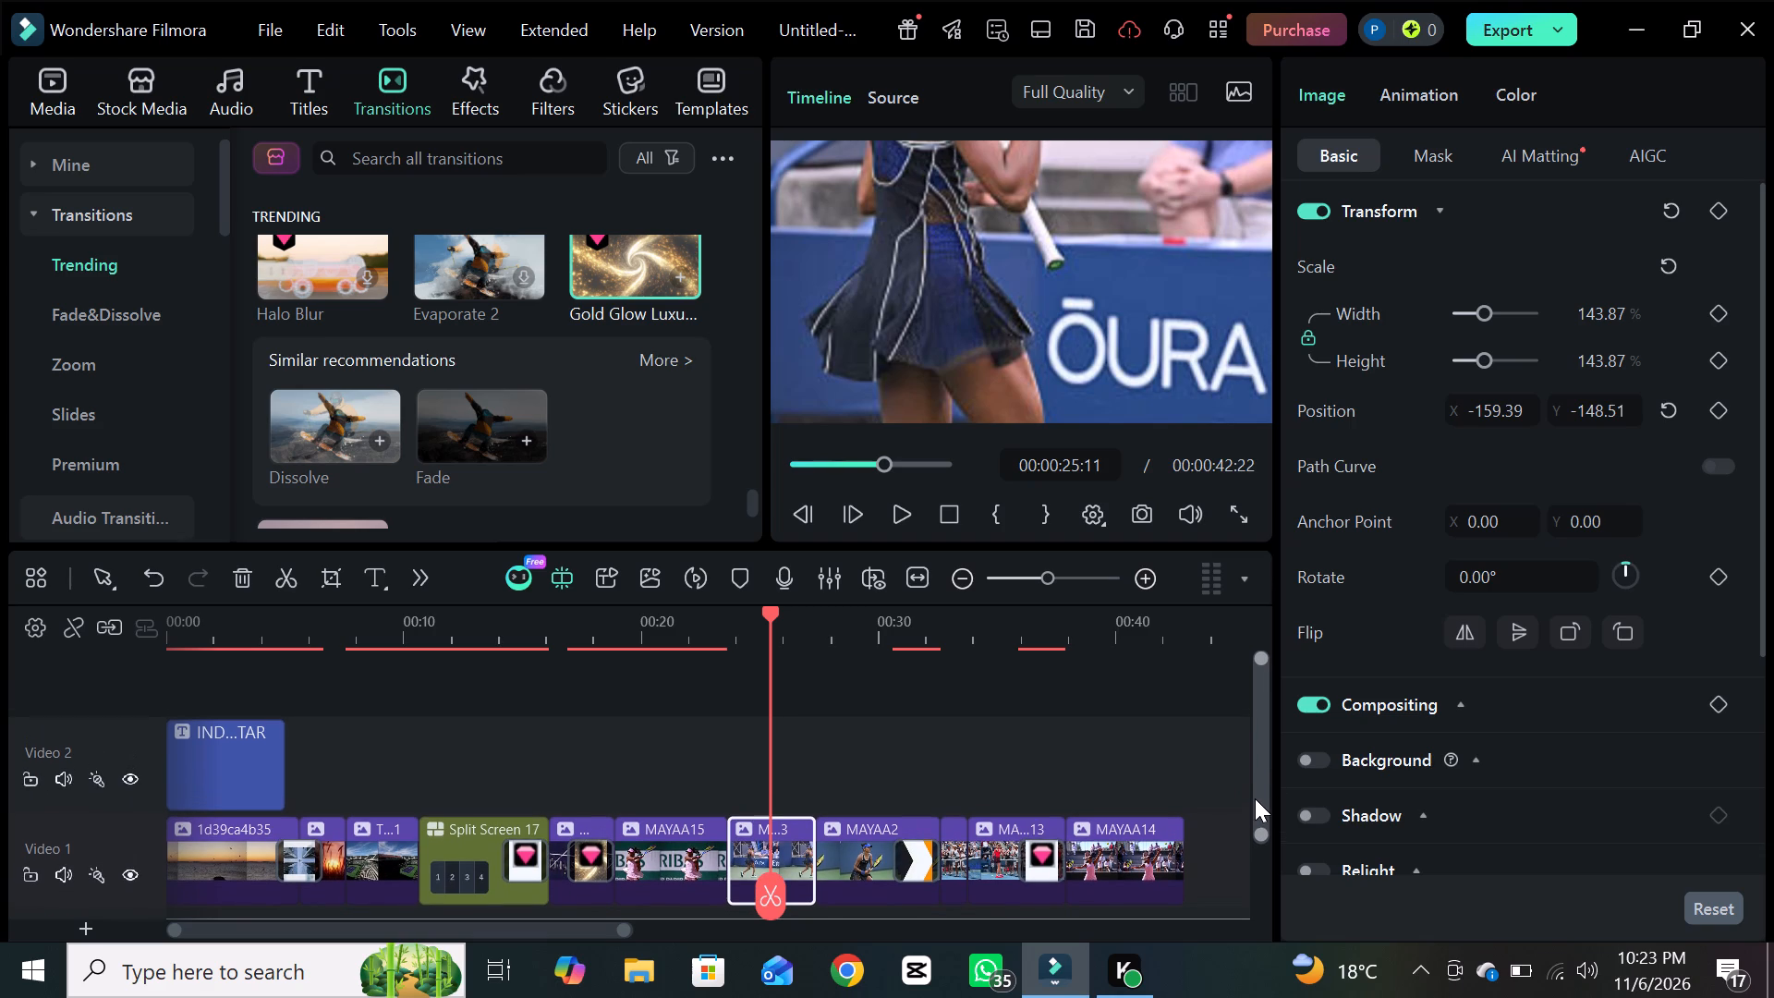
{"action": "left_click_drag", "start_coordinate": [1255, 798], "coordinate": [1255, 791]}
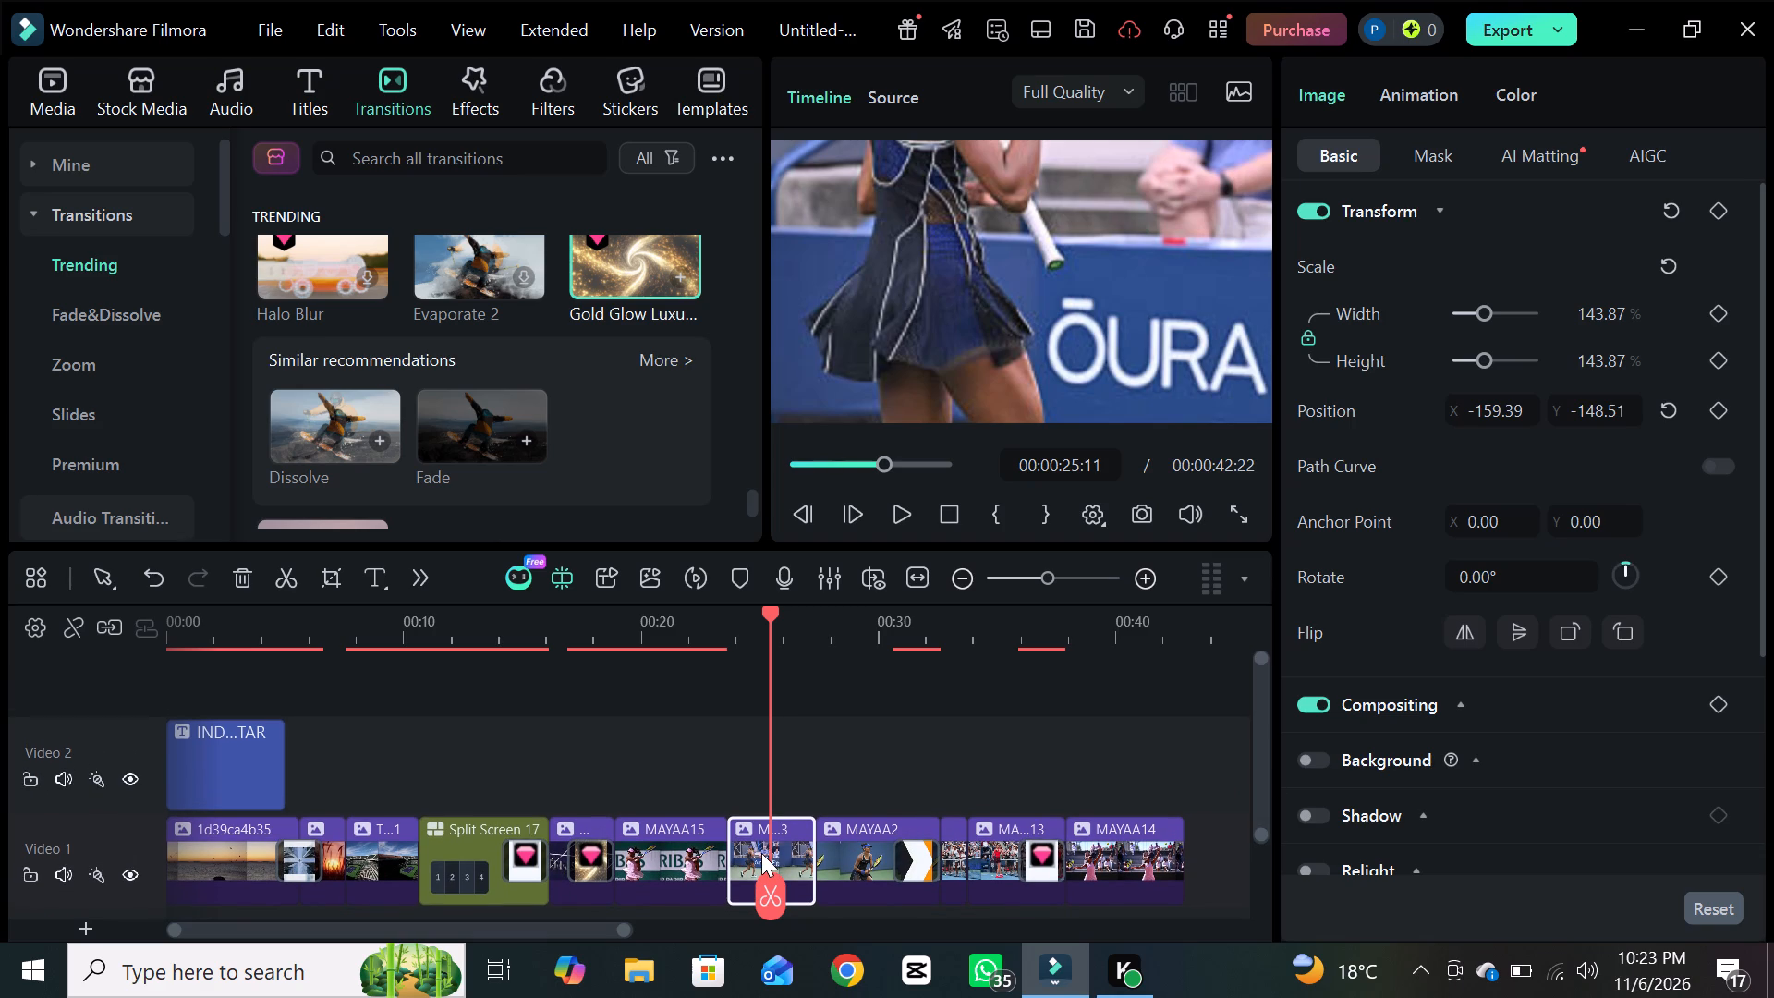
Delete the clip between MAYAA15 and MAYAA2 from the Video 1 track.
{"action": "right_click", "coordinate": [761, 853]}
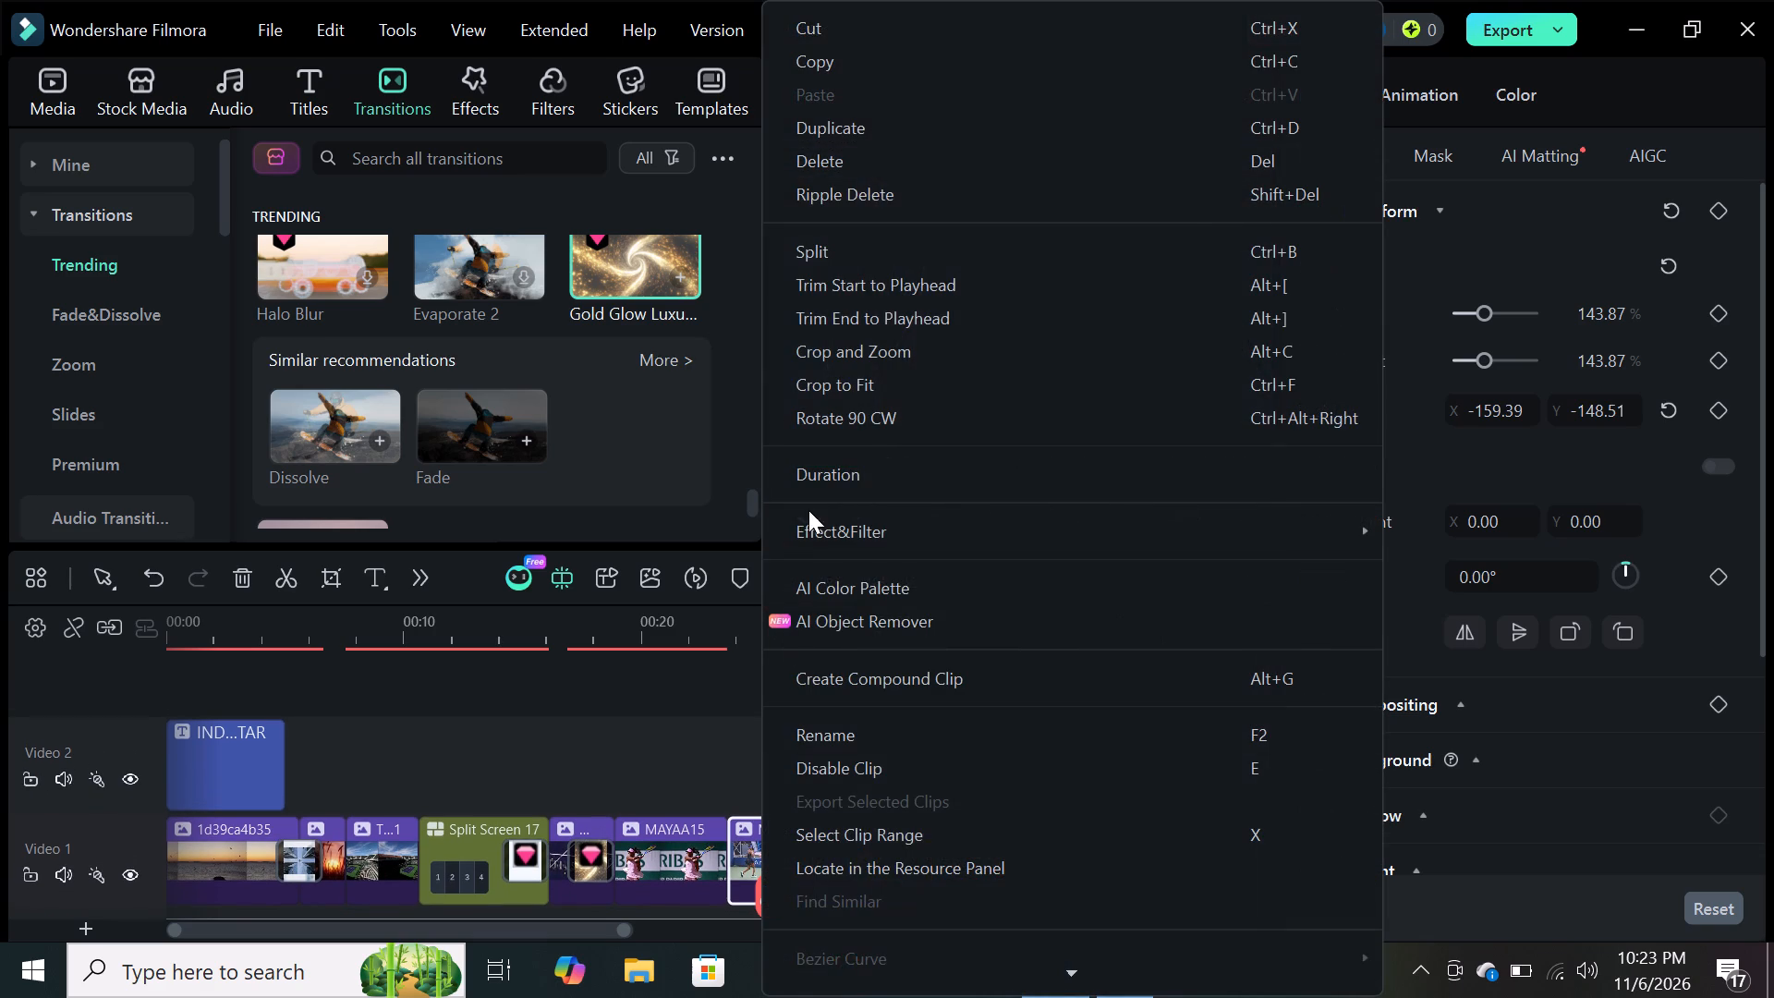
{"action": "left_click", "coordinate": [825, 163]}
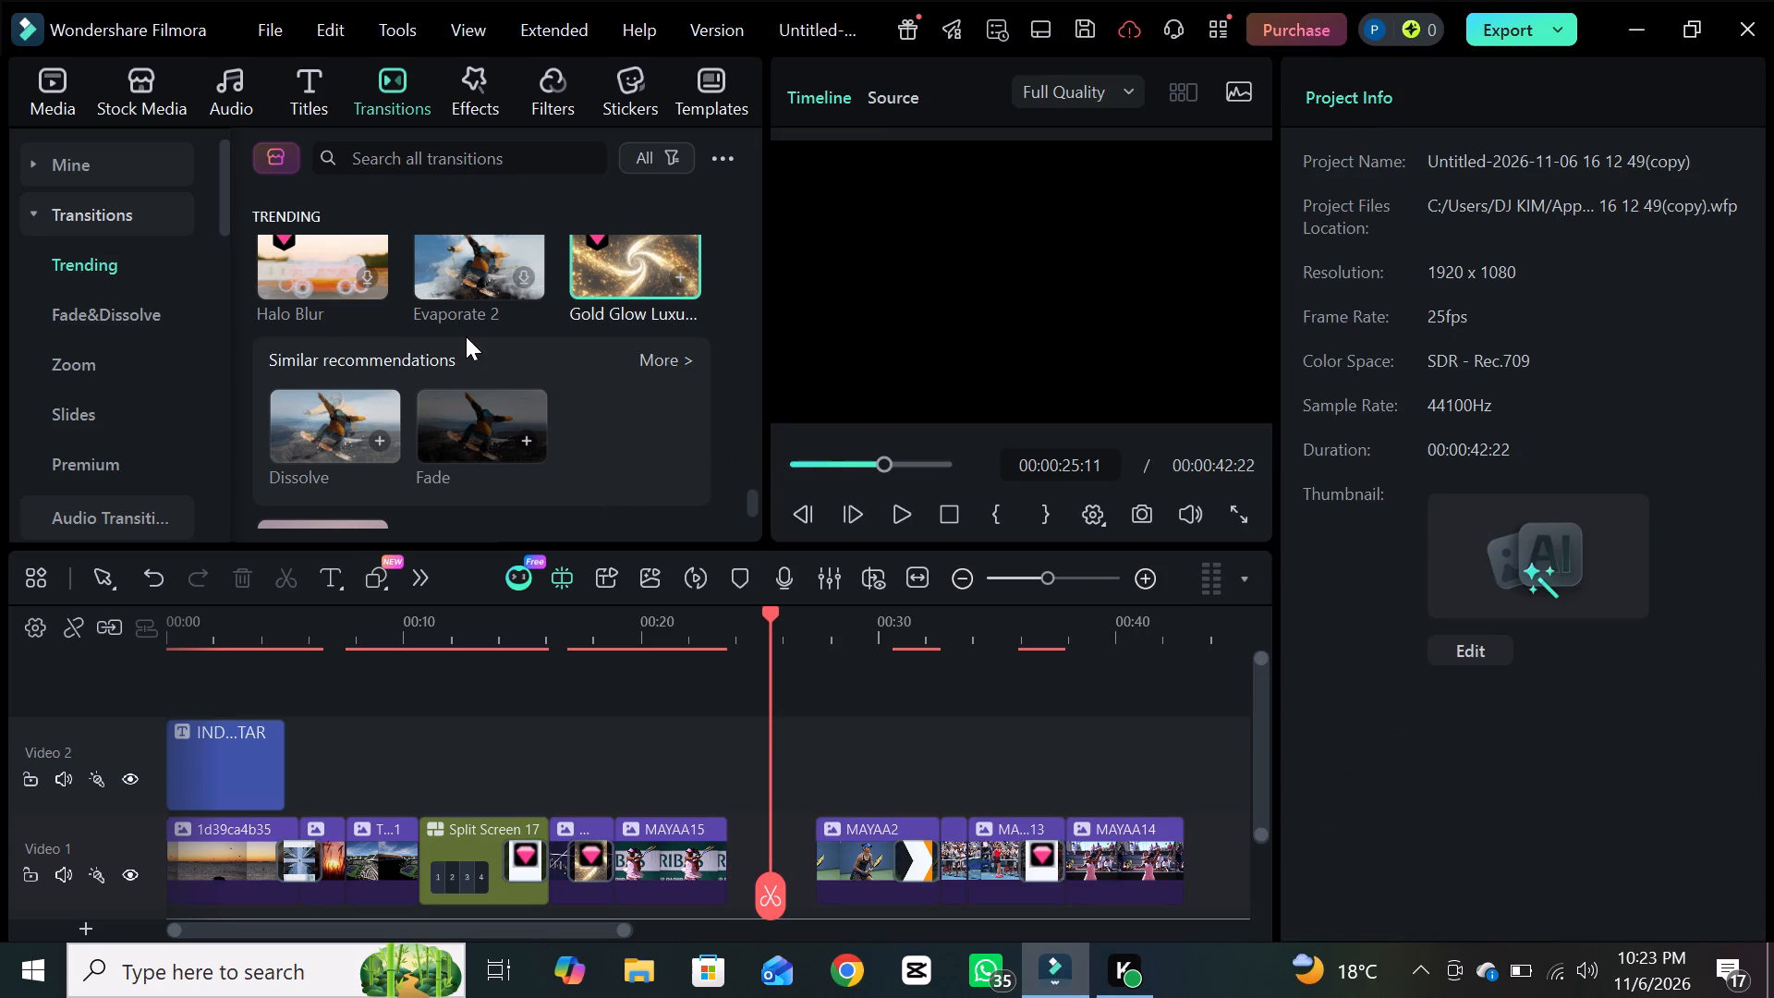
Insert the MAYAA7 photo from the project media on the Video 1 track directly after MAYAA15.
{"action": "double_click", "coordinate": [55, 87]}
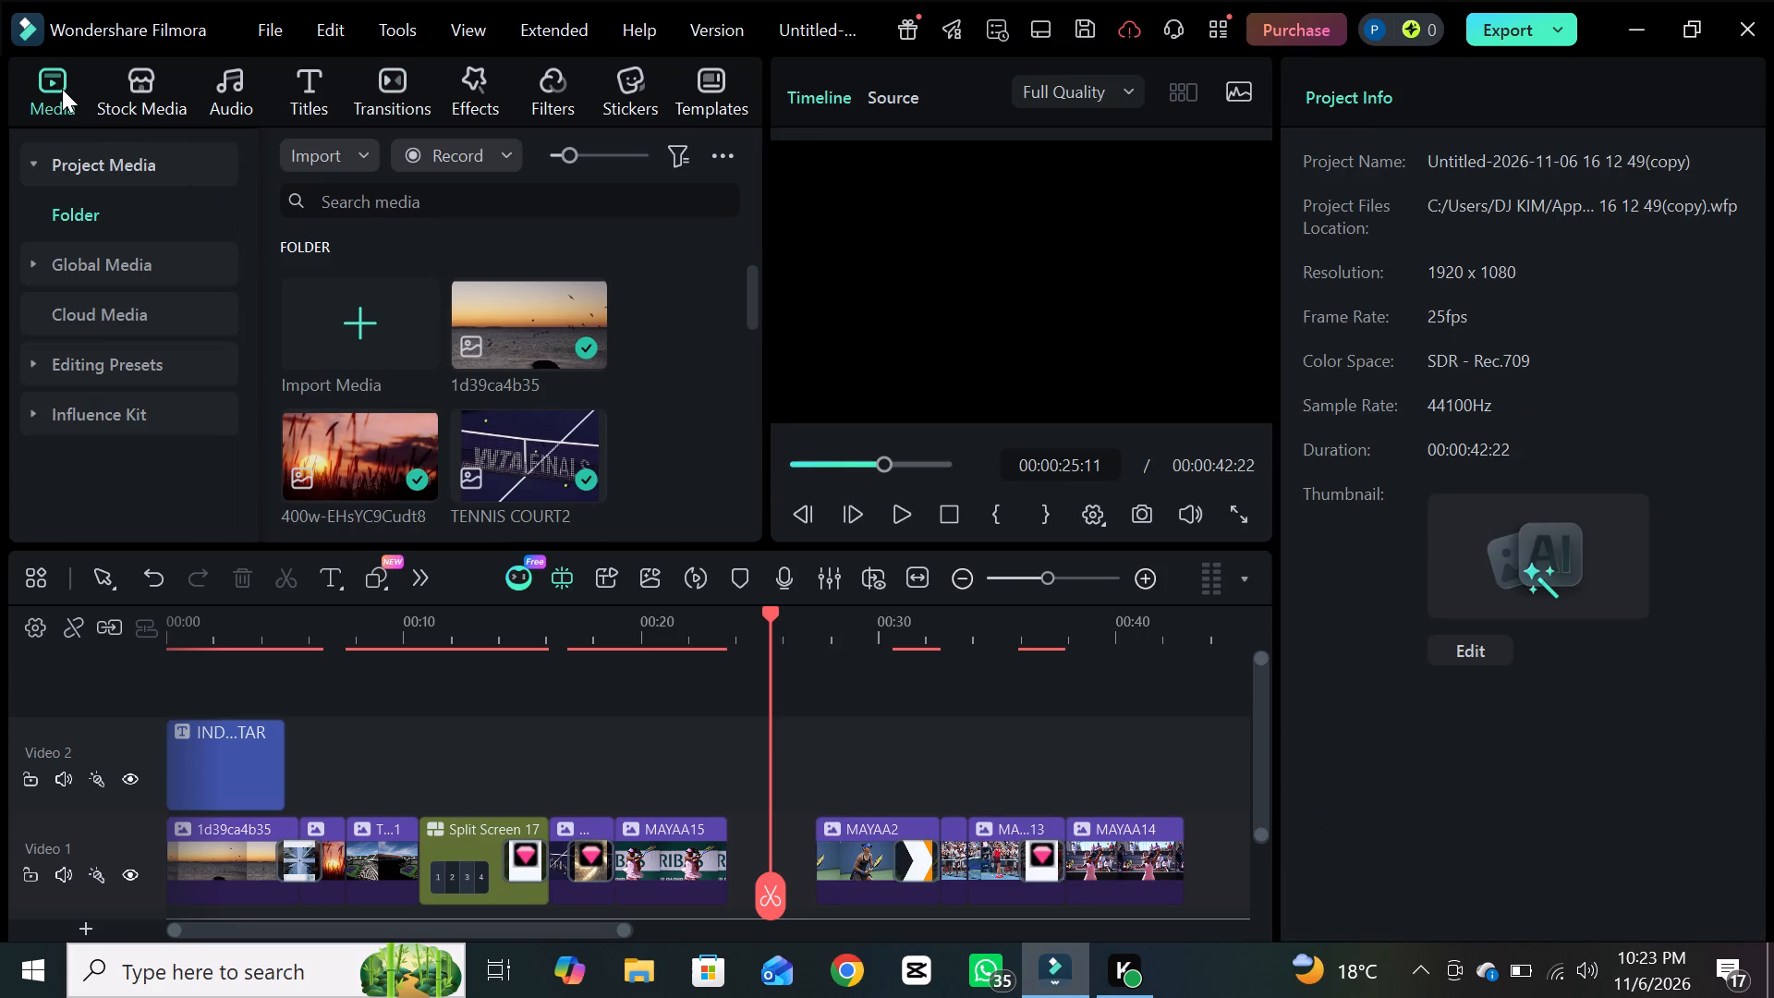
{"action": "double_click", "coordinate": [62, 89]}
{"action": "triple_click", "coordinate": [62, 89]}
{"action": "double_click", "coordinate": [62, 89]}
{"action": "left_click_drag", "start_coordinate": [759, 313], "coordinate": [759, 349]}
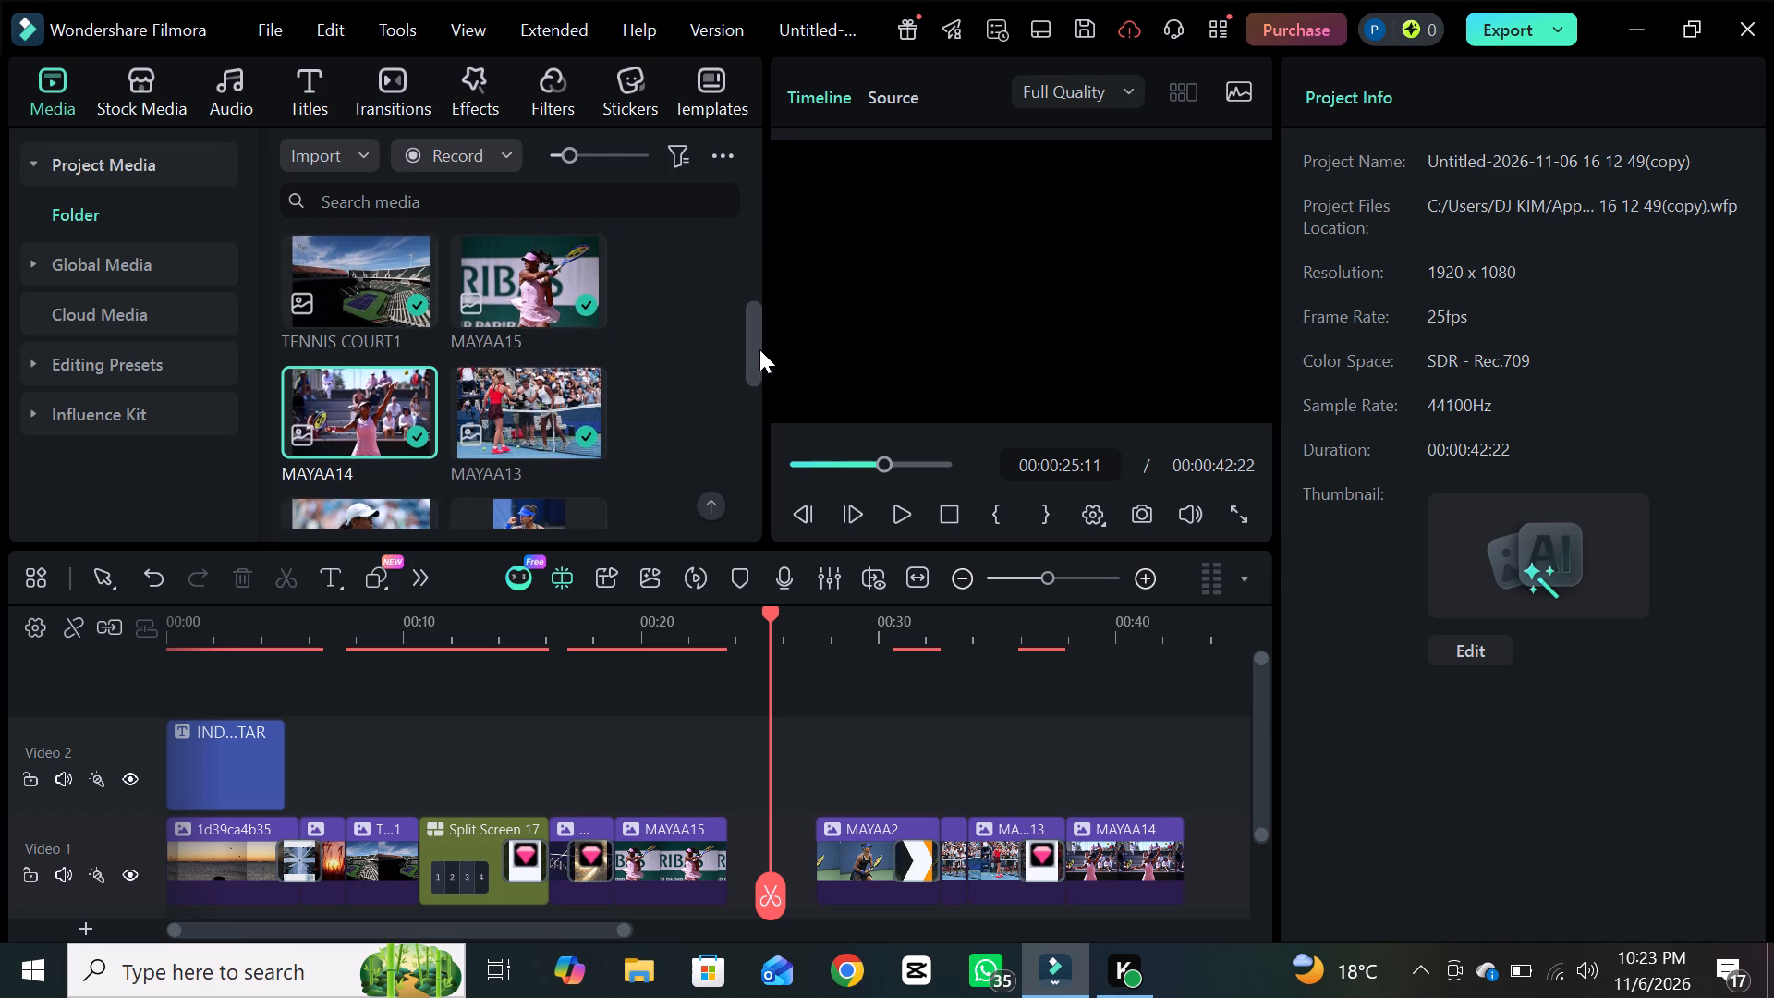
{"action": "left_click_drag", "start_coordinate": [759, 349], "coordinate": [765, 408]}
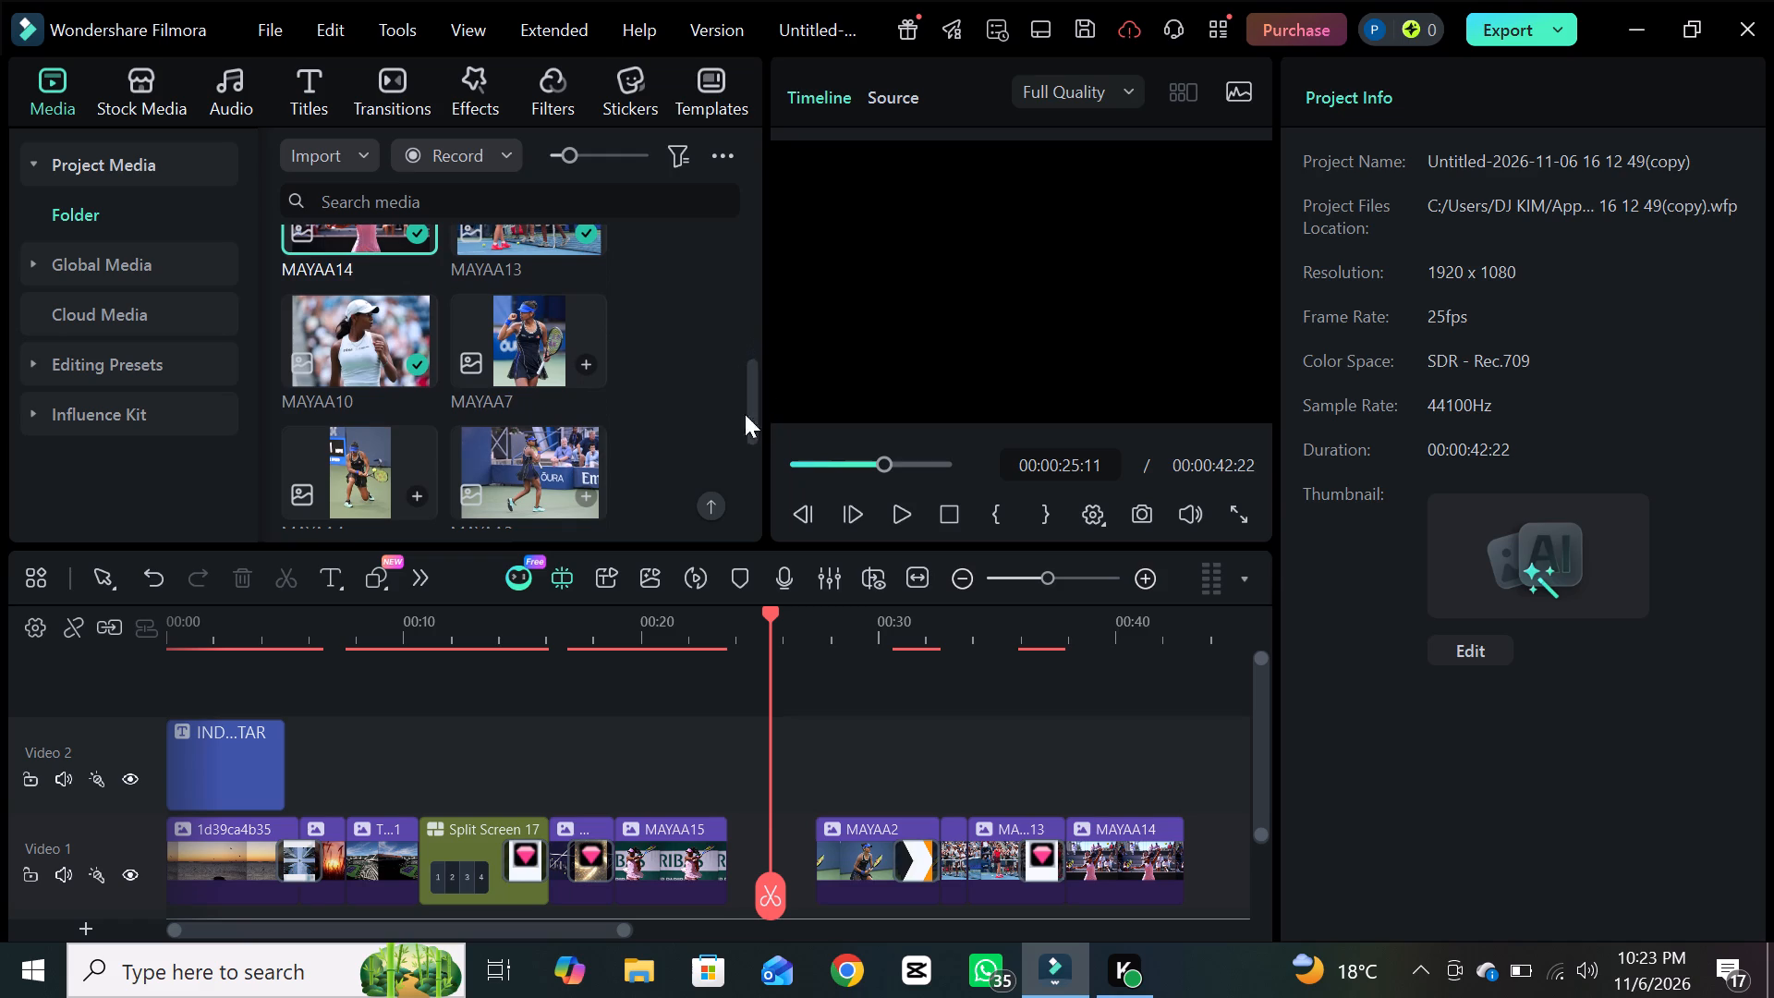
{"action": "left_click_drag", "start_coordinate": [521, 361], "coordinate": [545, 420]}
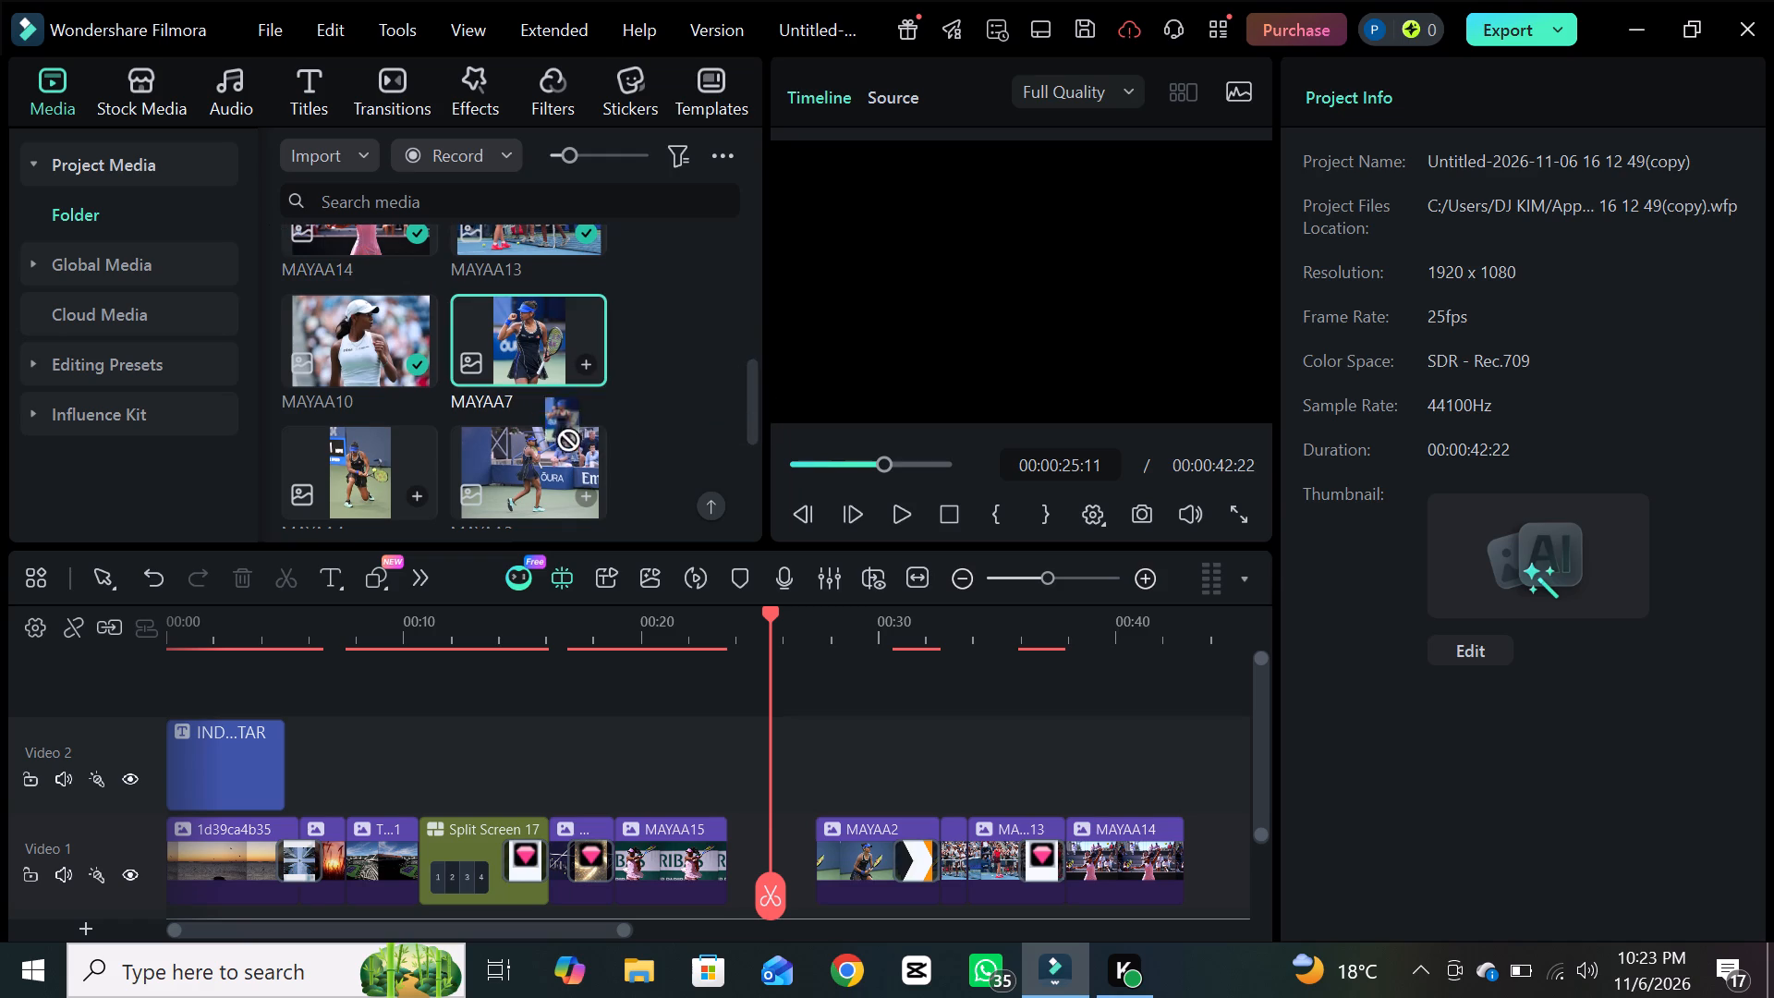
{"action": "left_click_drag", "start_coordinate": [545, 420], "coordinate": [720, 894]}
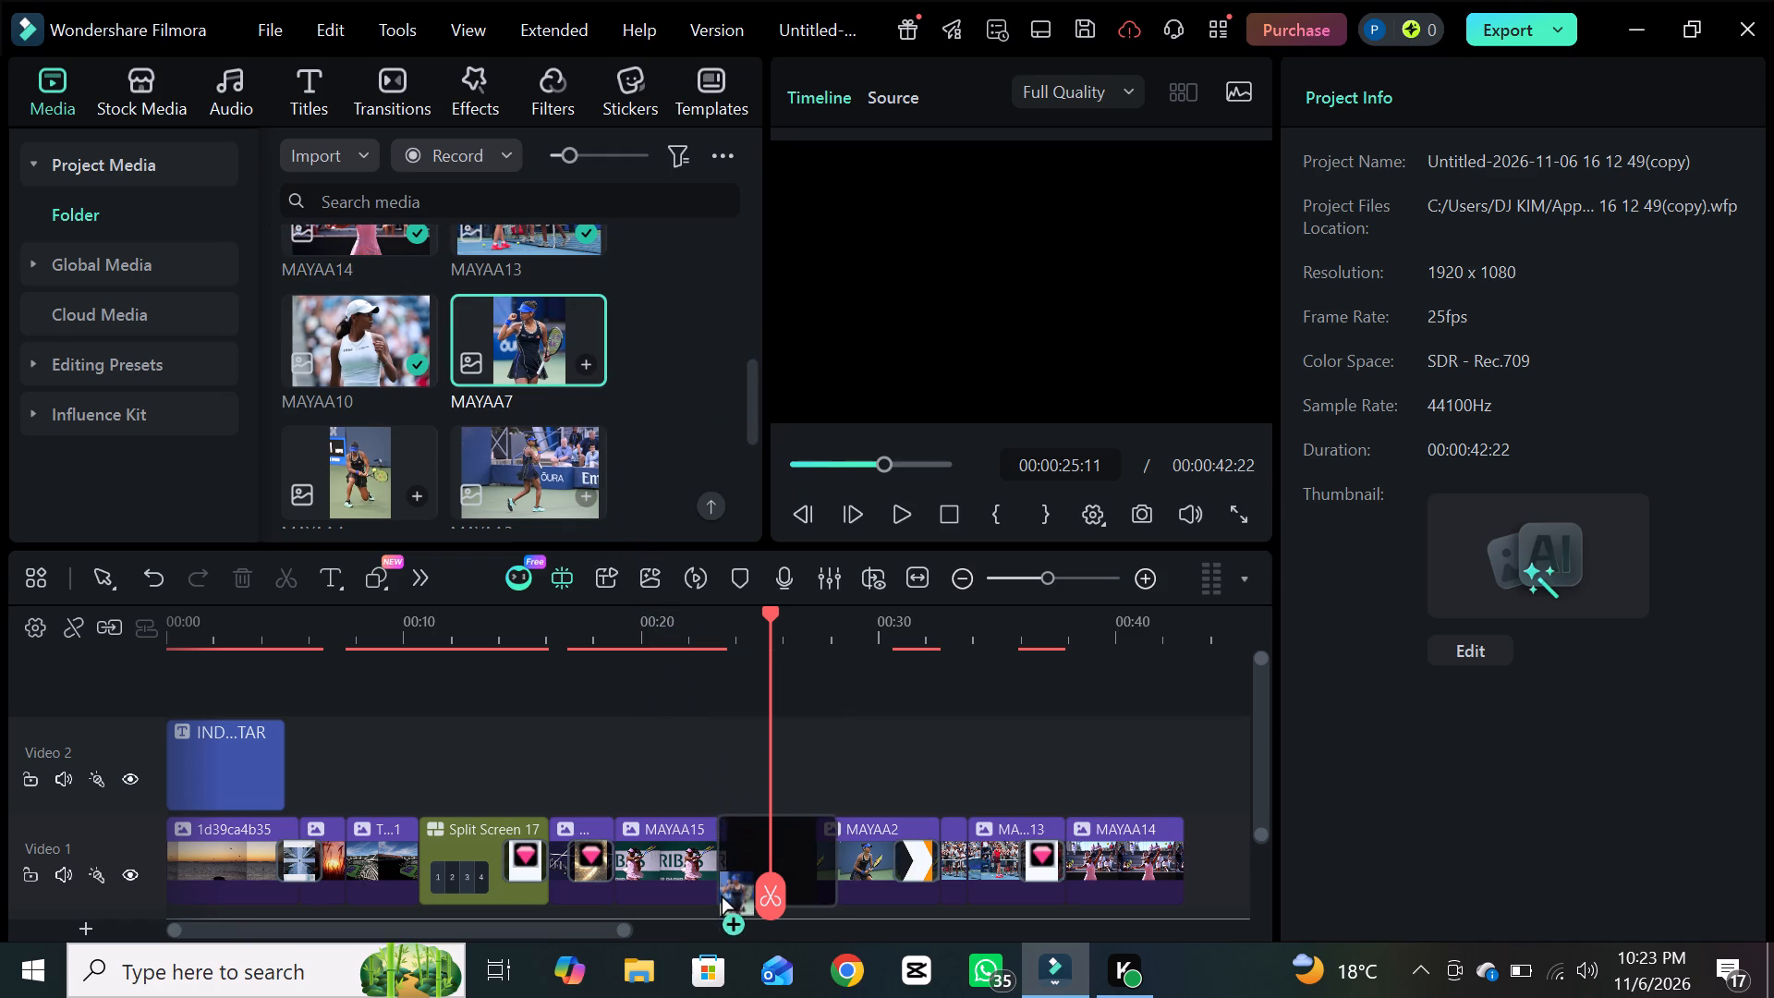
{"action": "left_click_drag", "start_coordinate": [720, 894], "coordinate": [732, 858]}
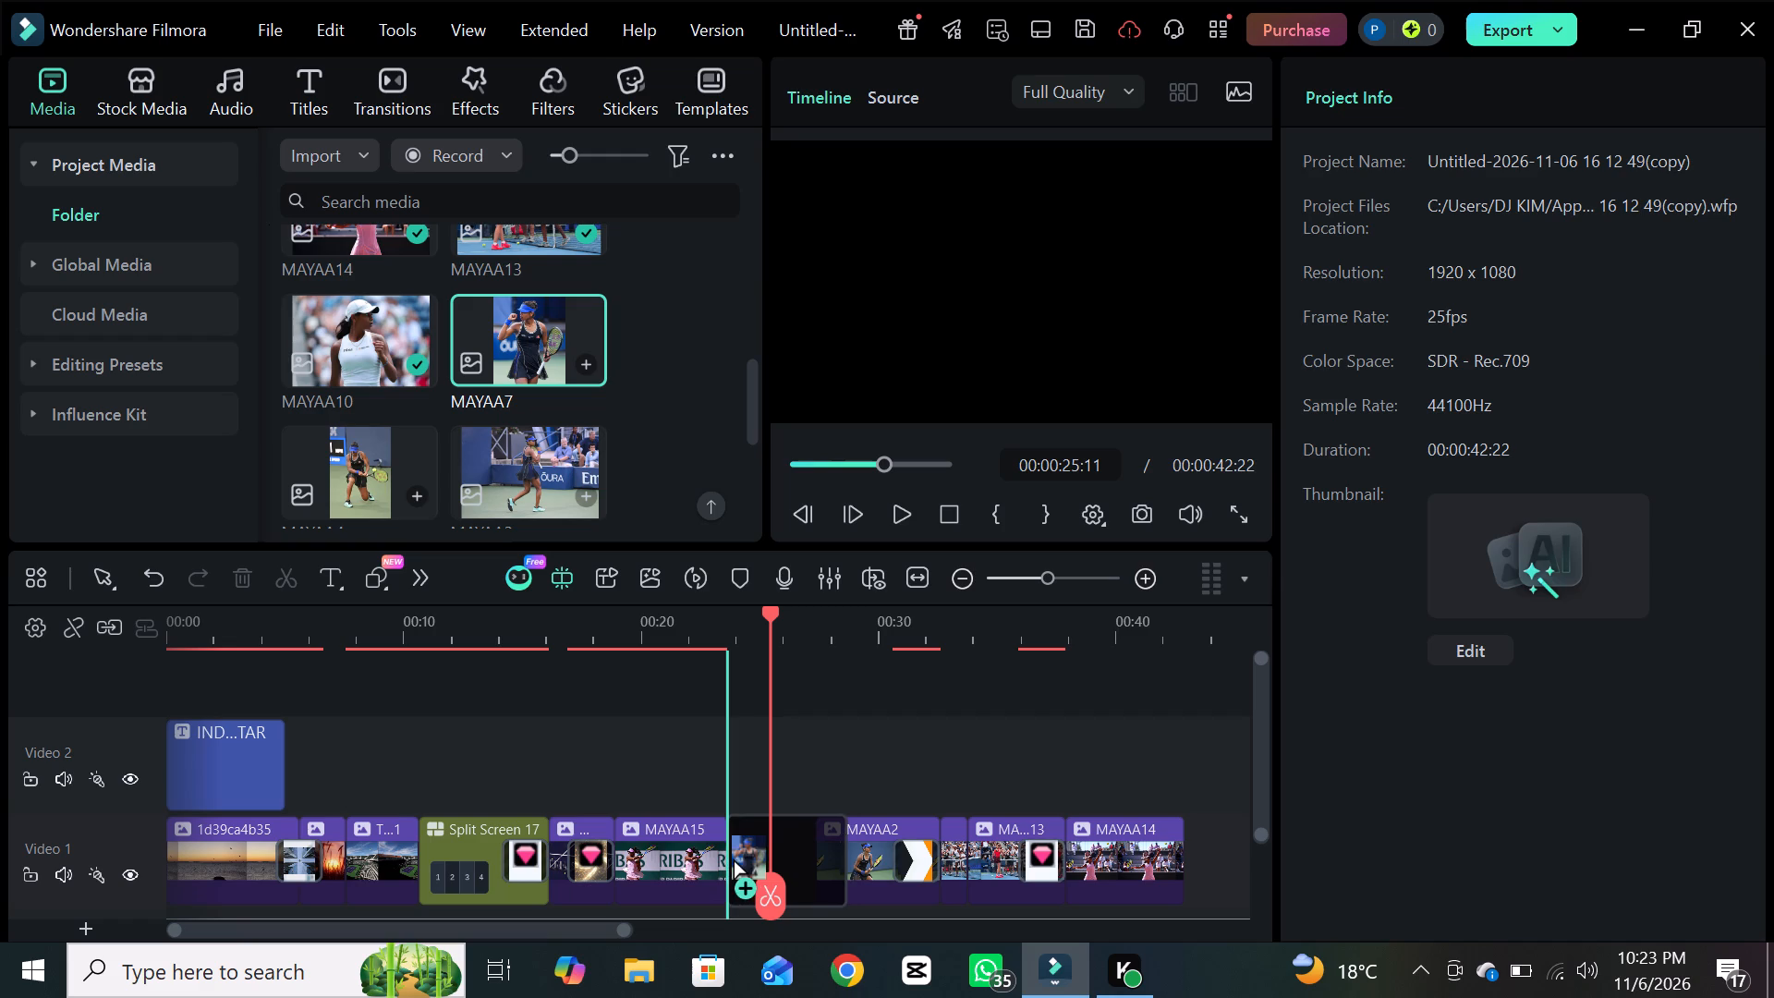
{"action": "left_click_drag", "start_coordinate": [732, 858], "coordinate": [726, 858]}
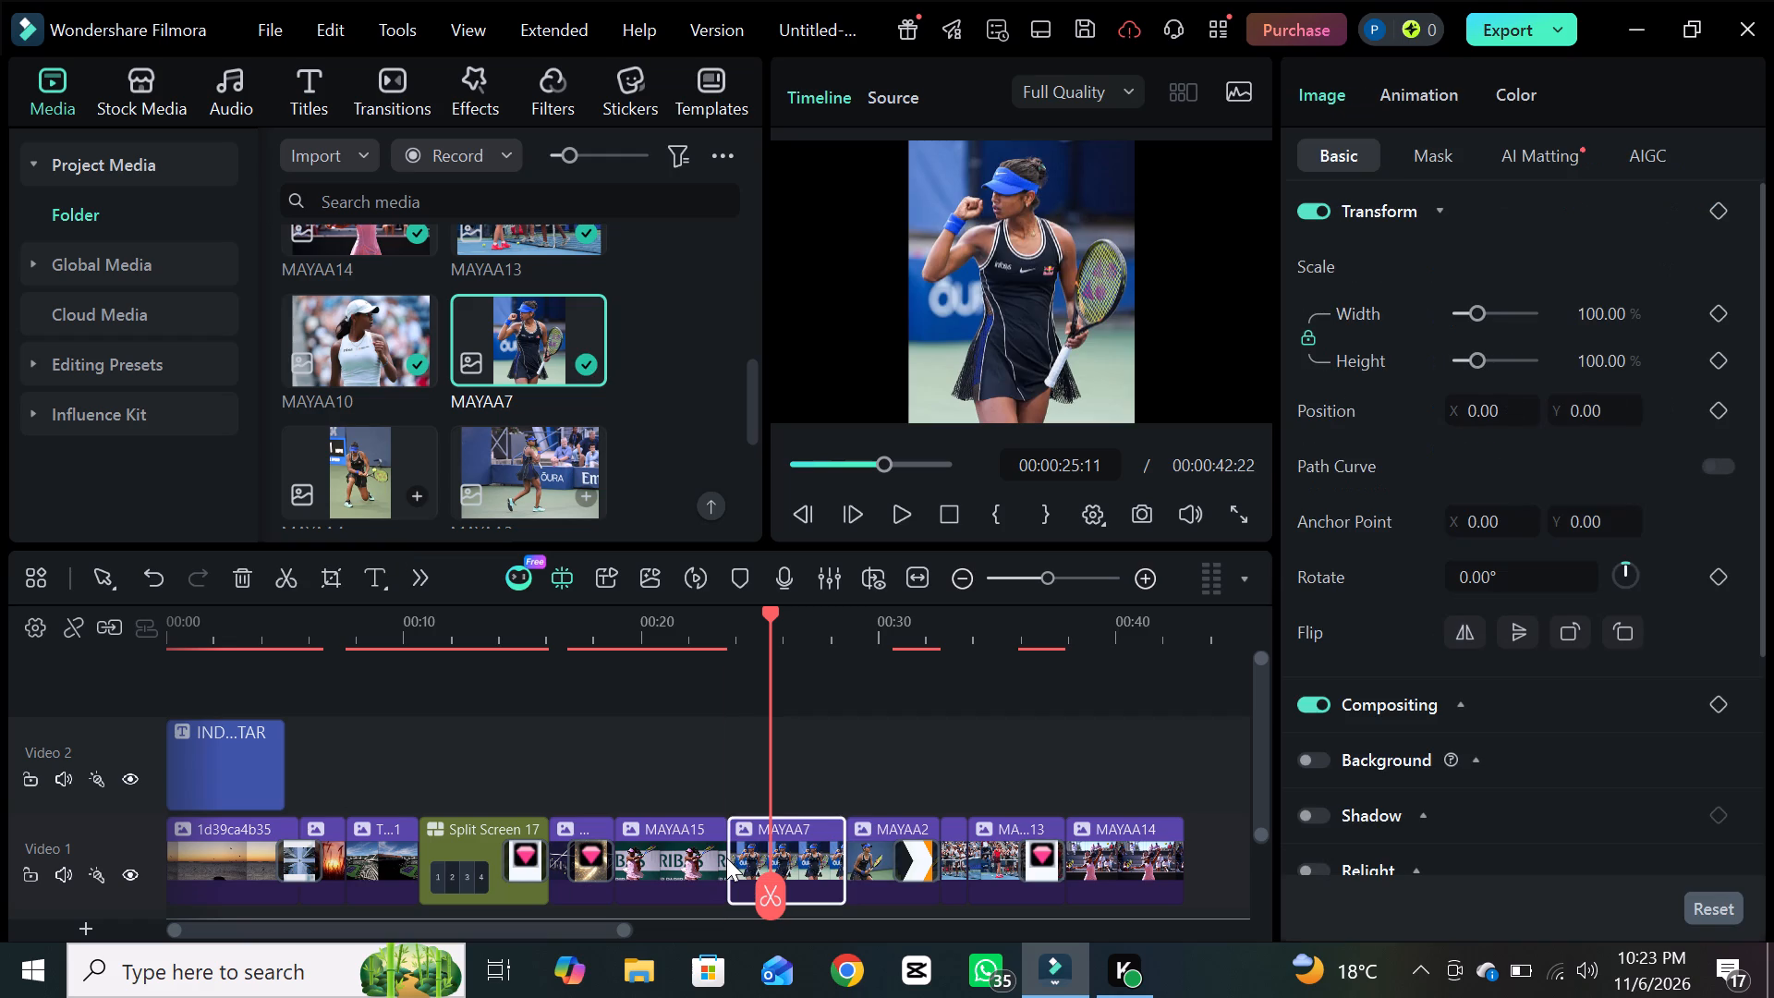
Enlarge the MAYAA7 clip proportionally in the preview to a scale of about 207.39%.
{"action": "left_click", "coordinate": [1033, 294]}
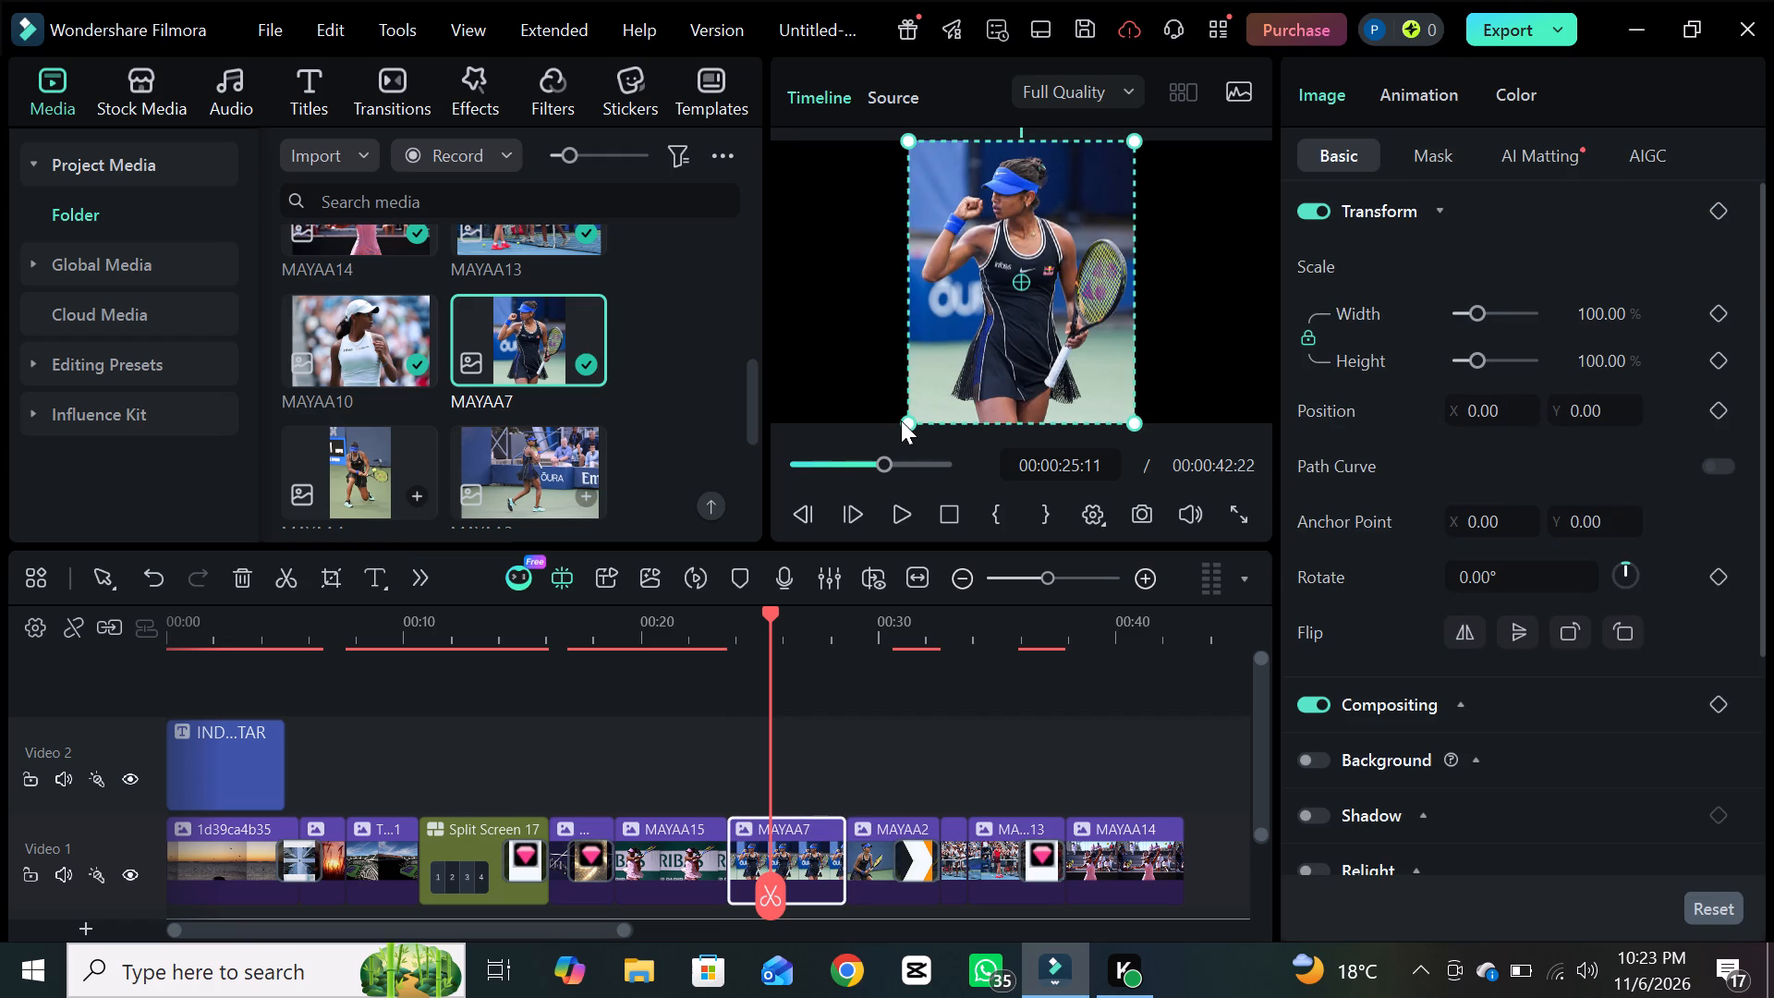
{"action": "left_click_drag", "start_coordinate": [908, 420], "coordinate": [859, 463]}
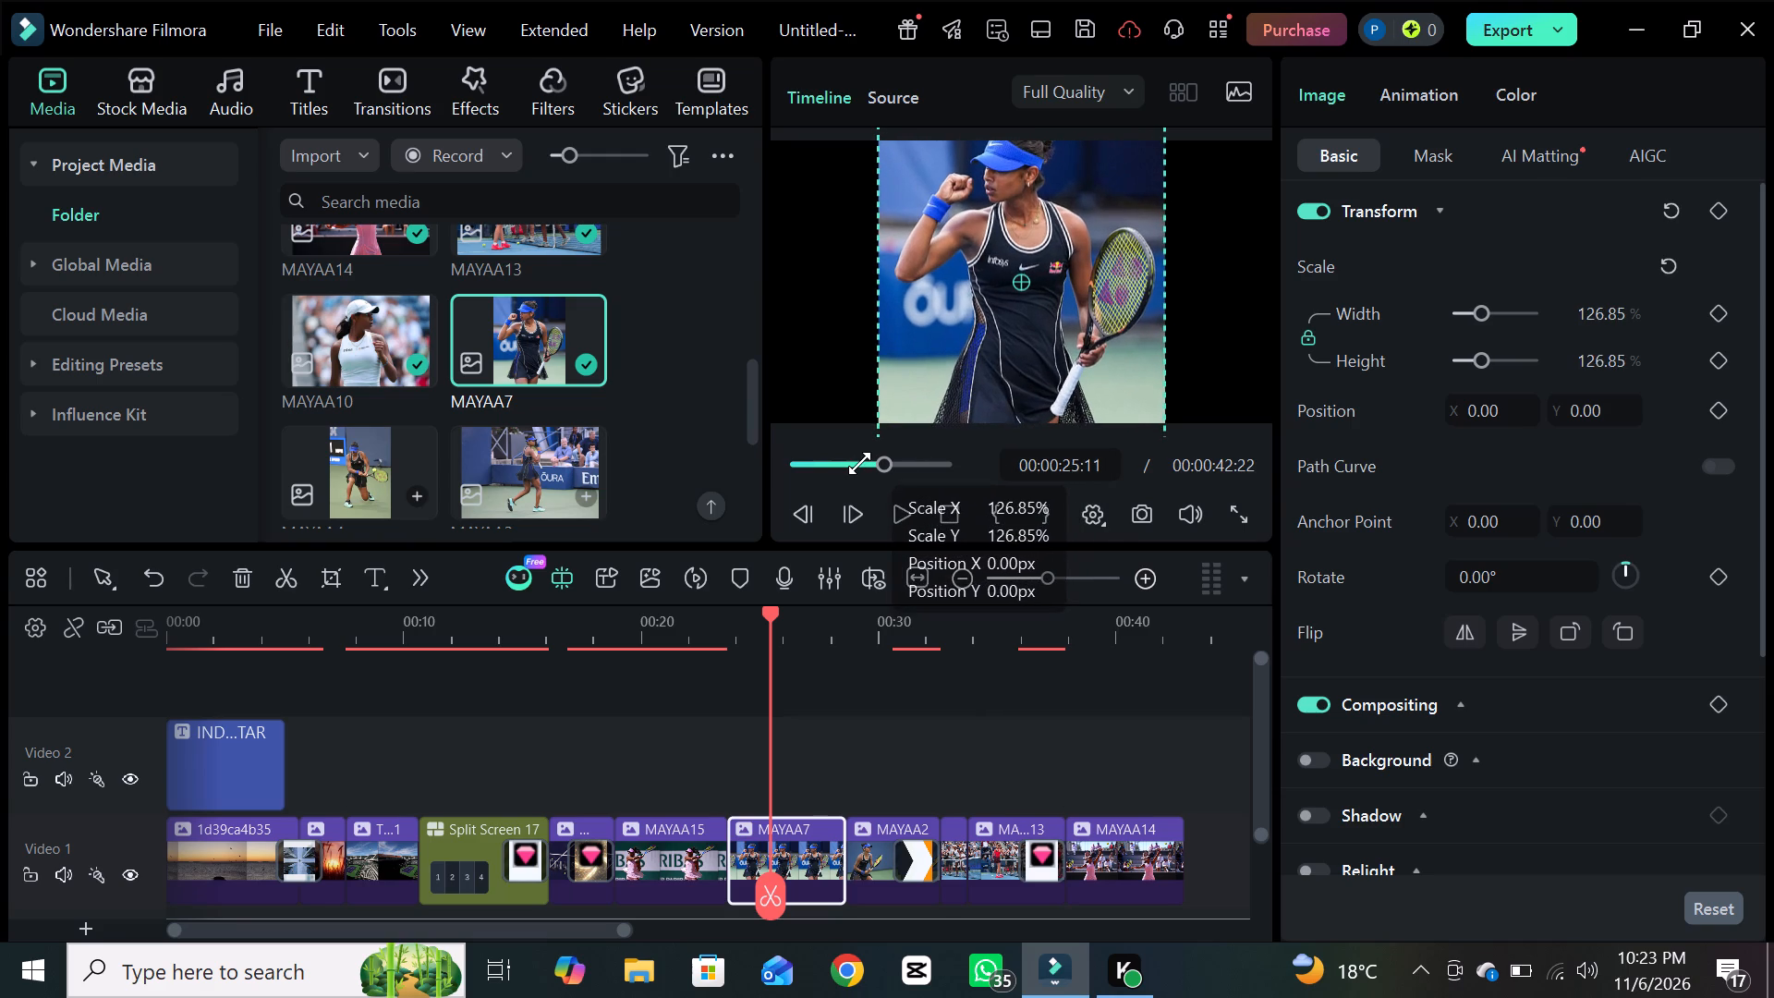
{"action": "left_click_drag", "start_coordinate": [859, 463], "coordinate": [852, 469]}
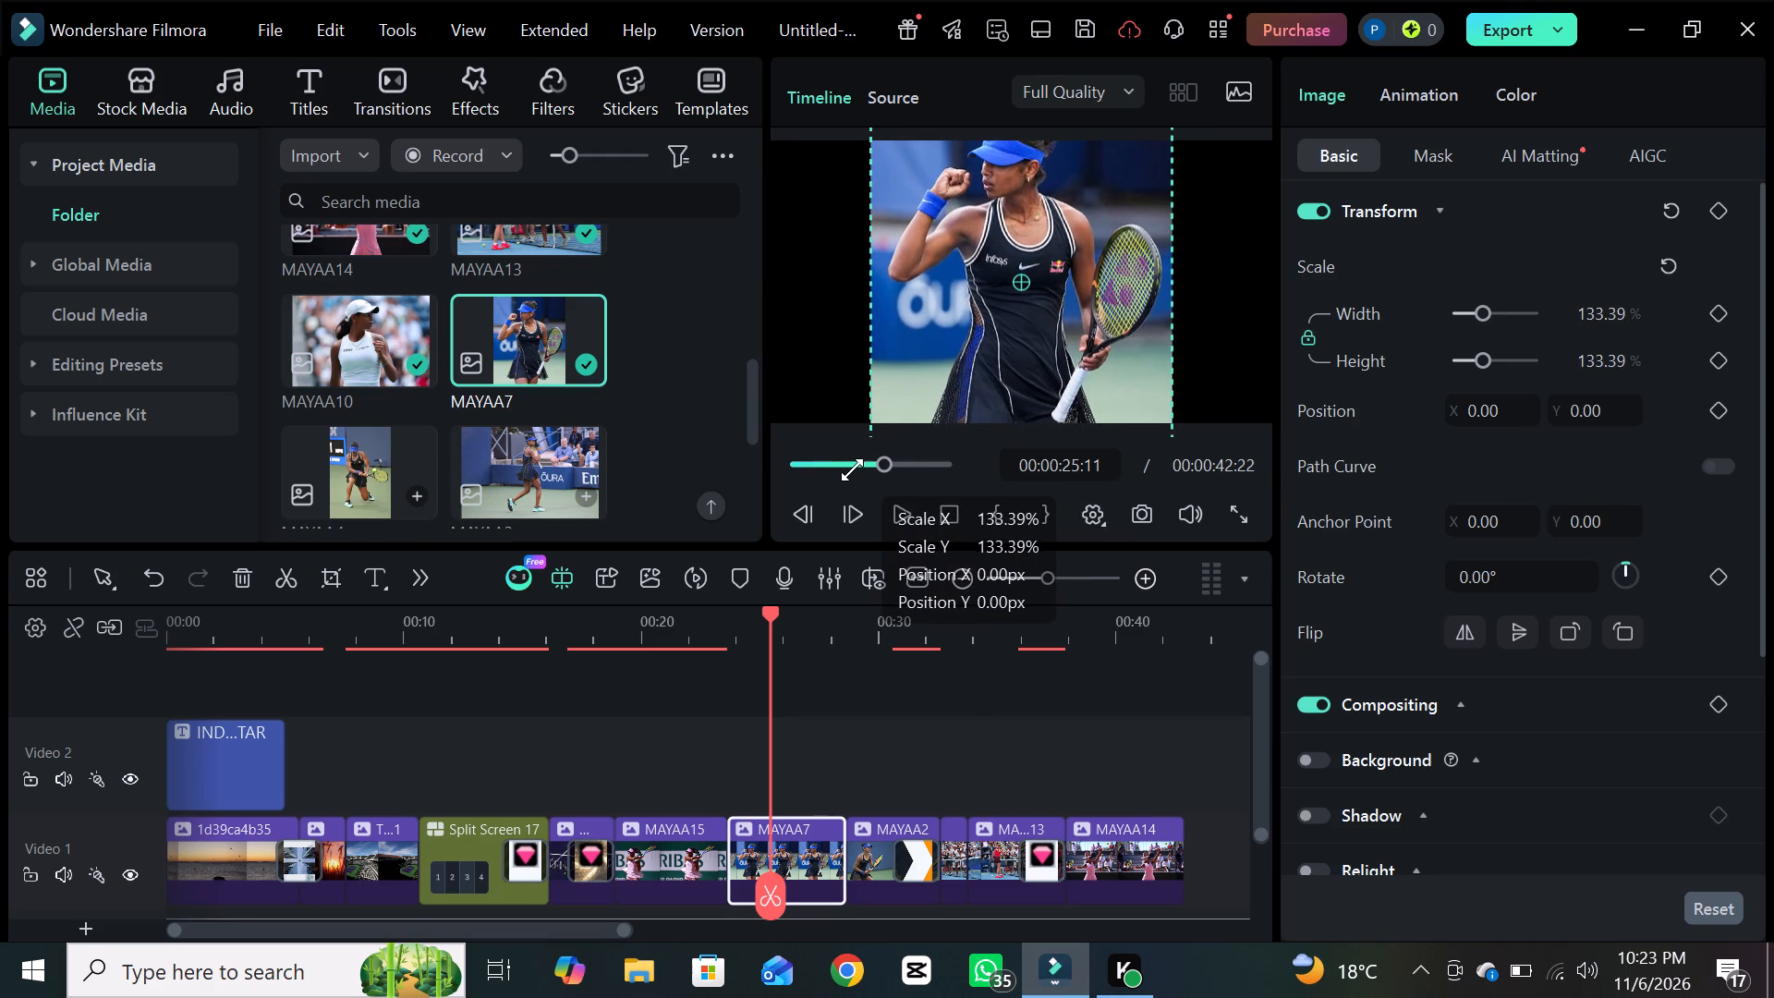
{"action": "left_click_drag", "start_coordinate": [852, 469], "coordinate": [810, 460]}
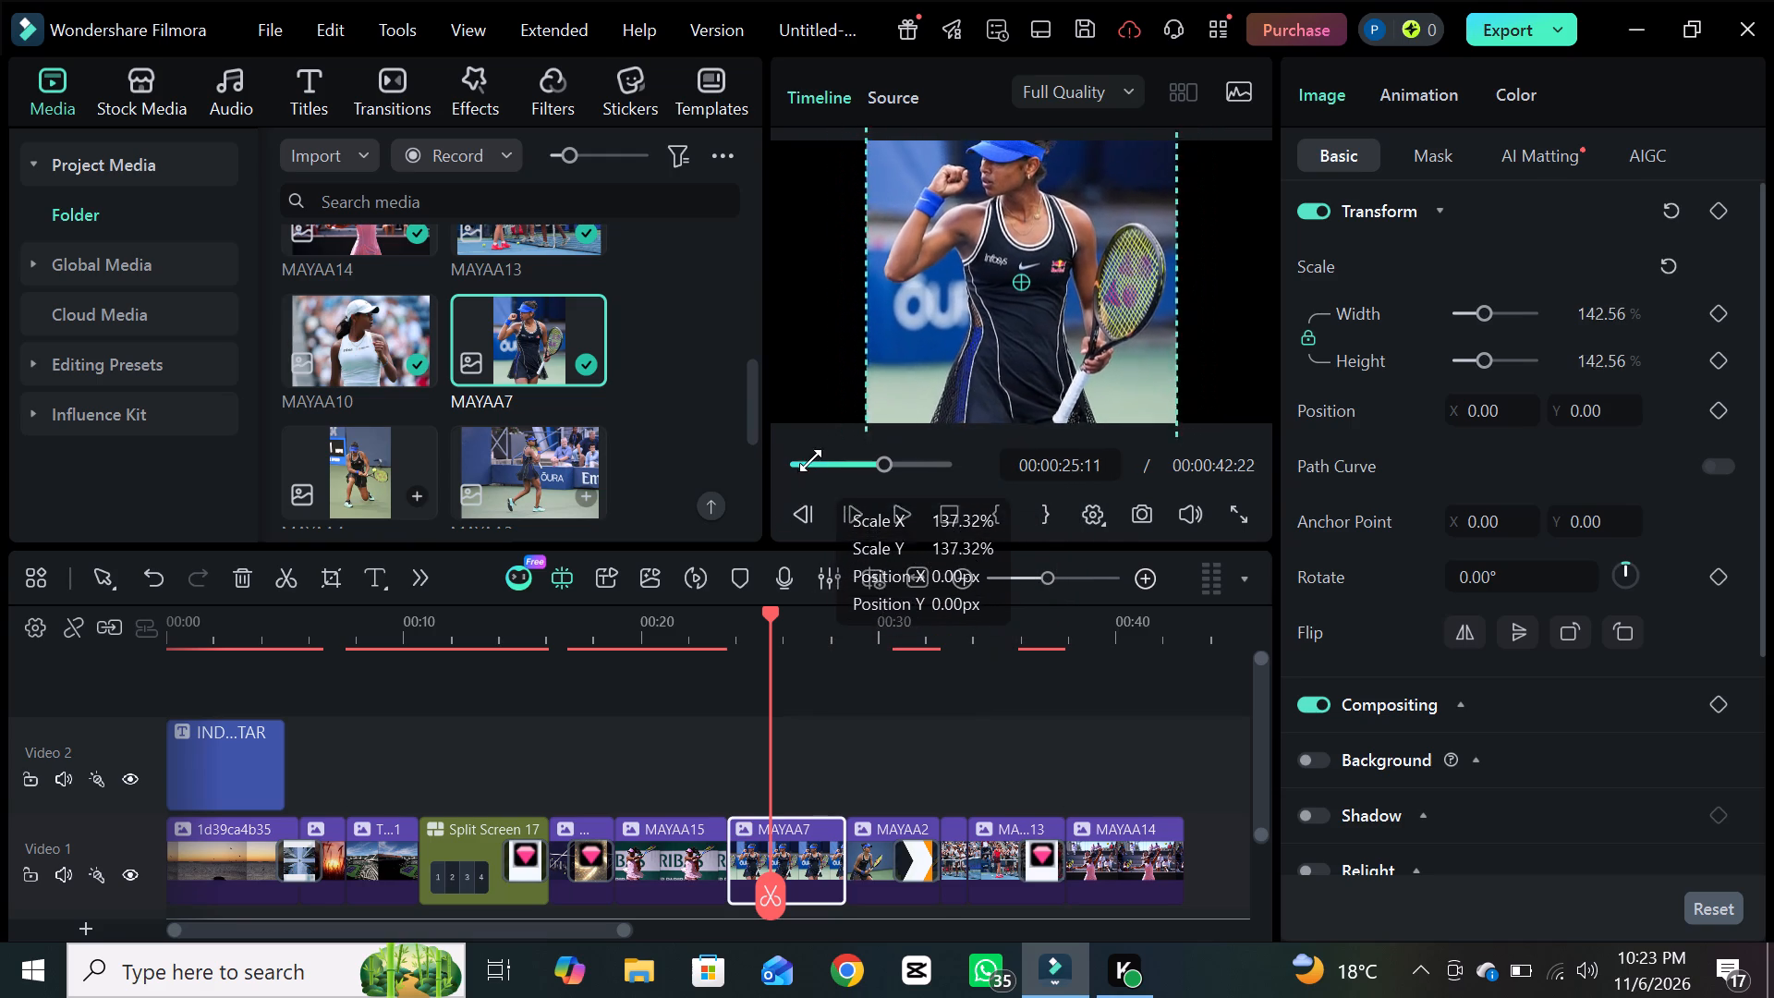
{"action": "left_click_drag", "start_coordinate": [810, 460], "coordinate": [816, 444]}
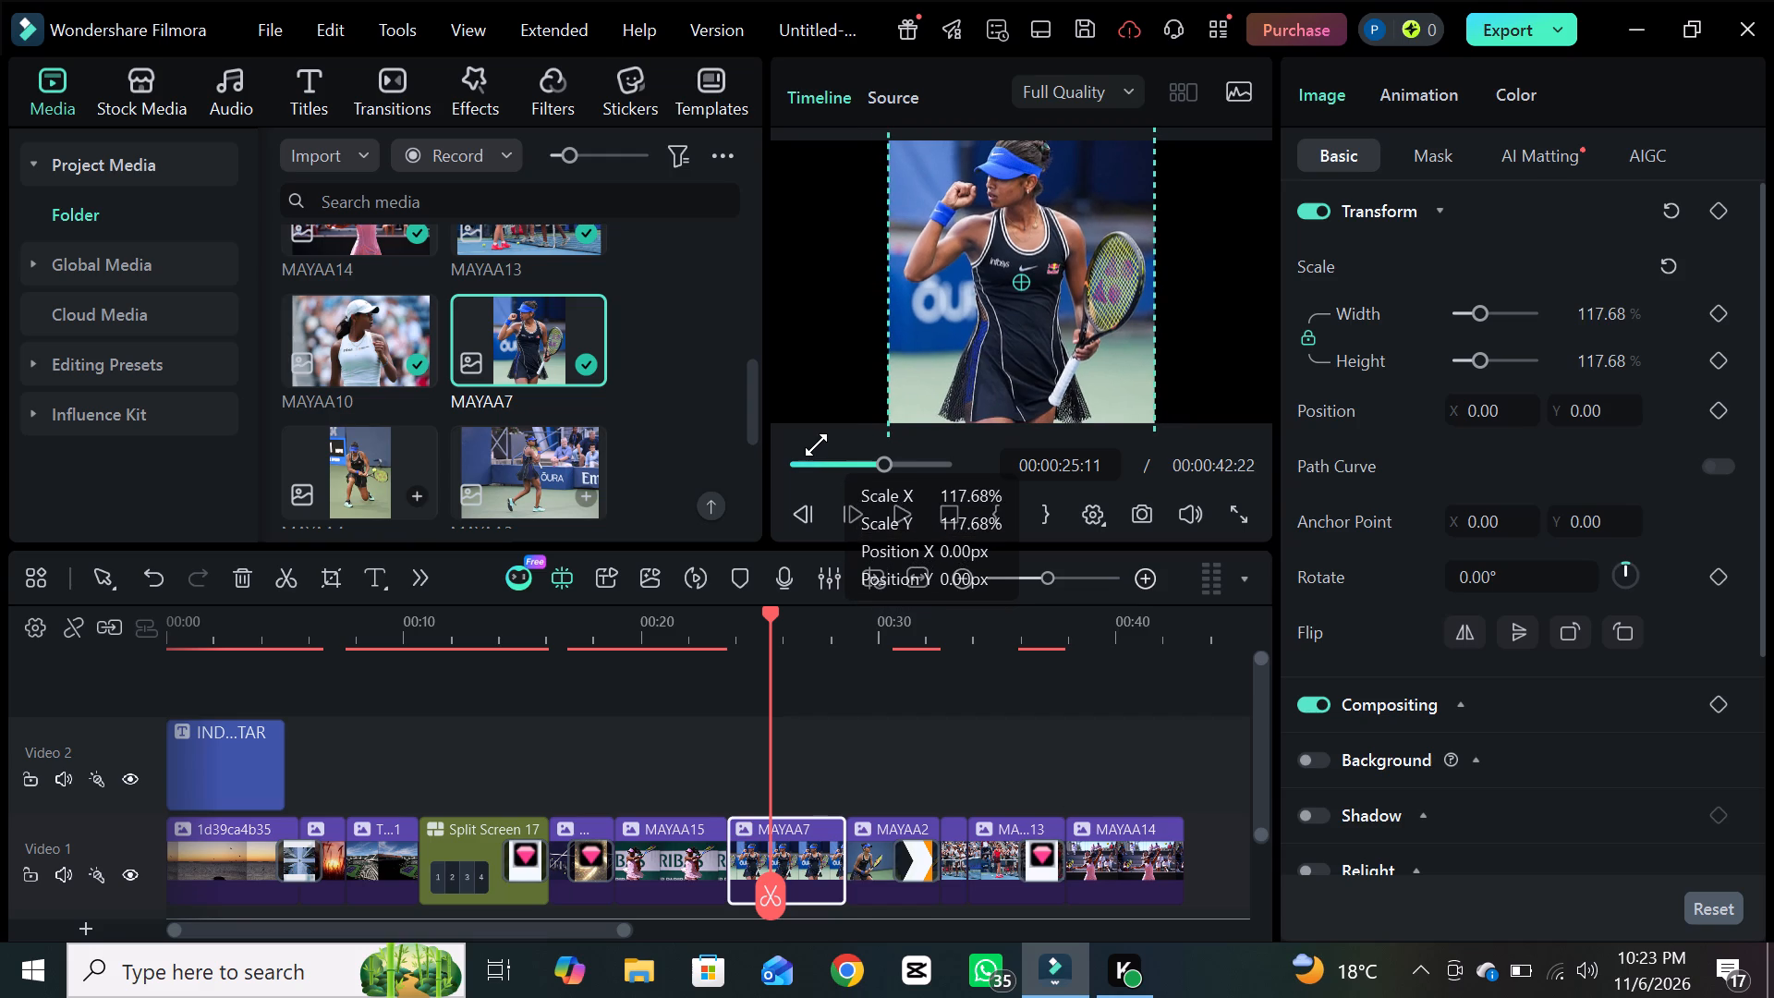
{"action": "left_click_drag", "start_coordinate": [816, 444], "coordinate": [725, 526]}
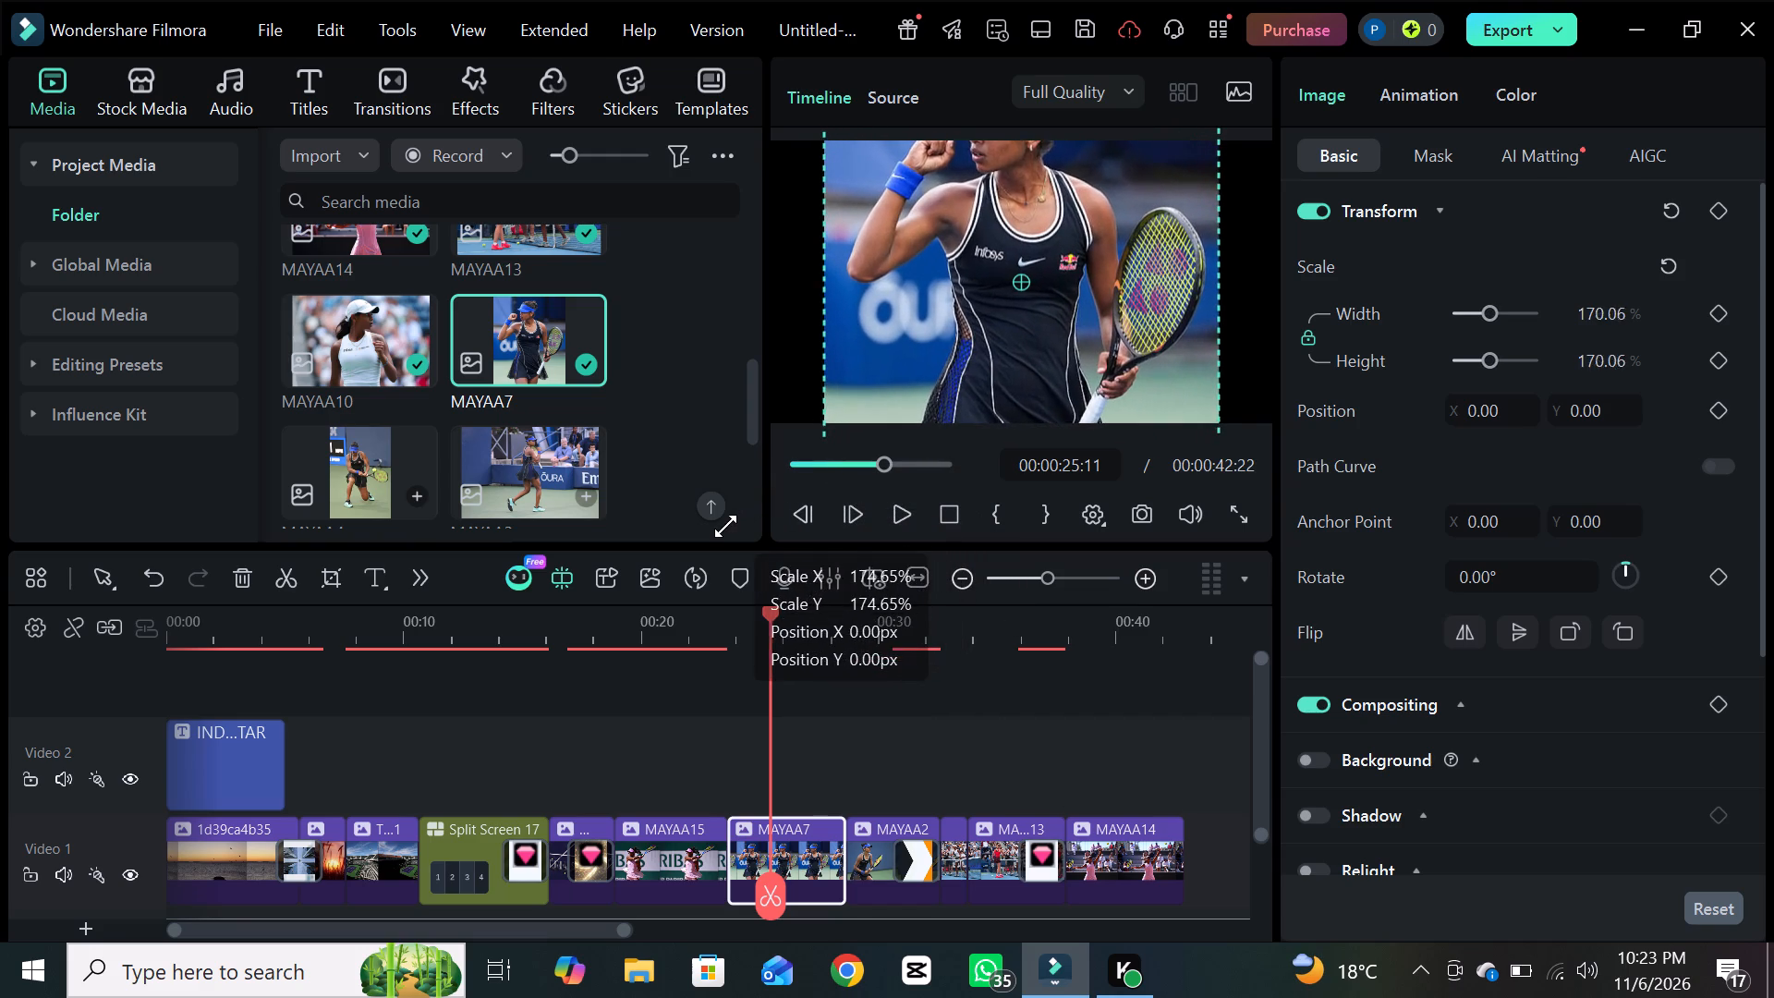
{"action": "left_click_drag", "start_coordinate": [725, 526], "coordinate": [698, 571]}
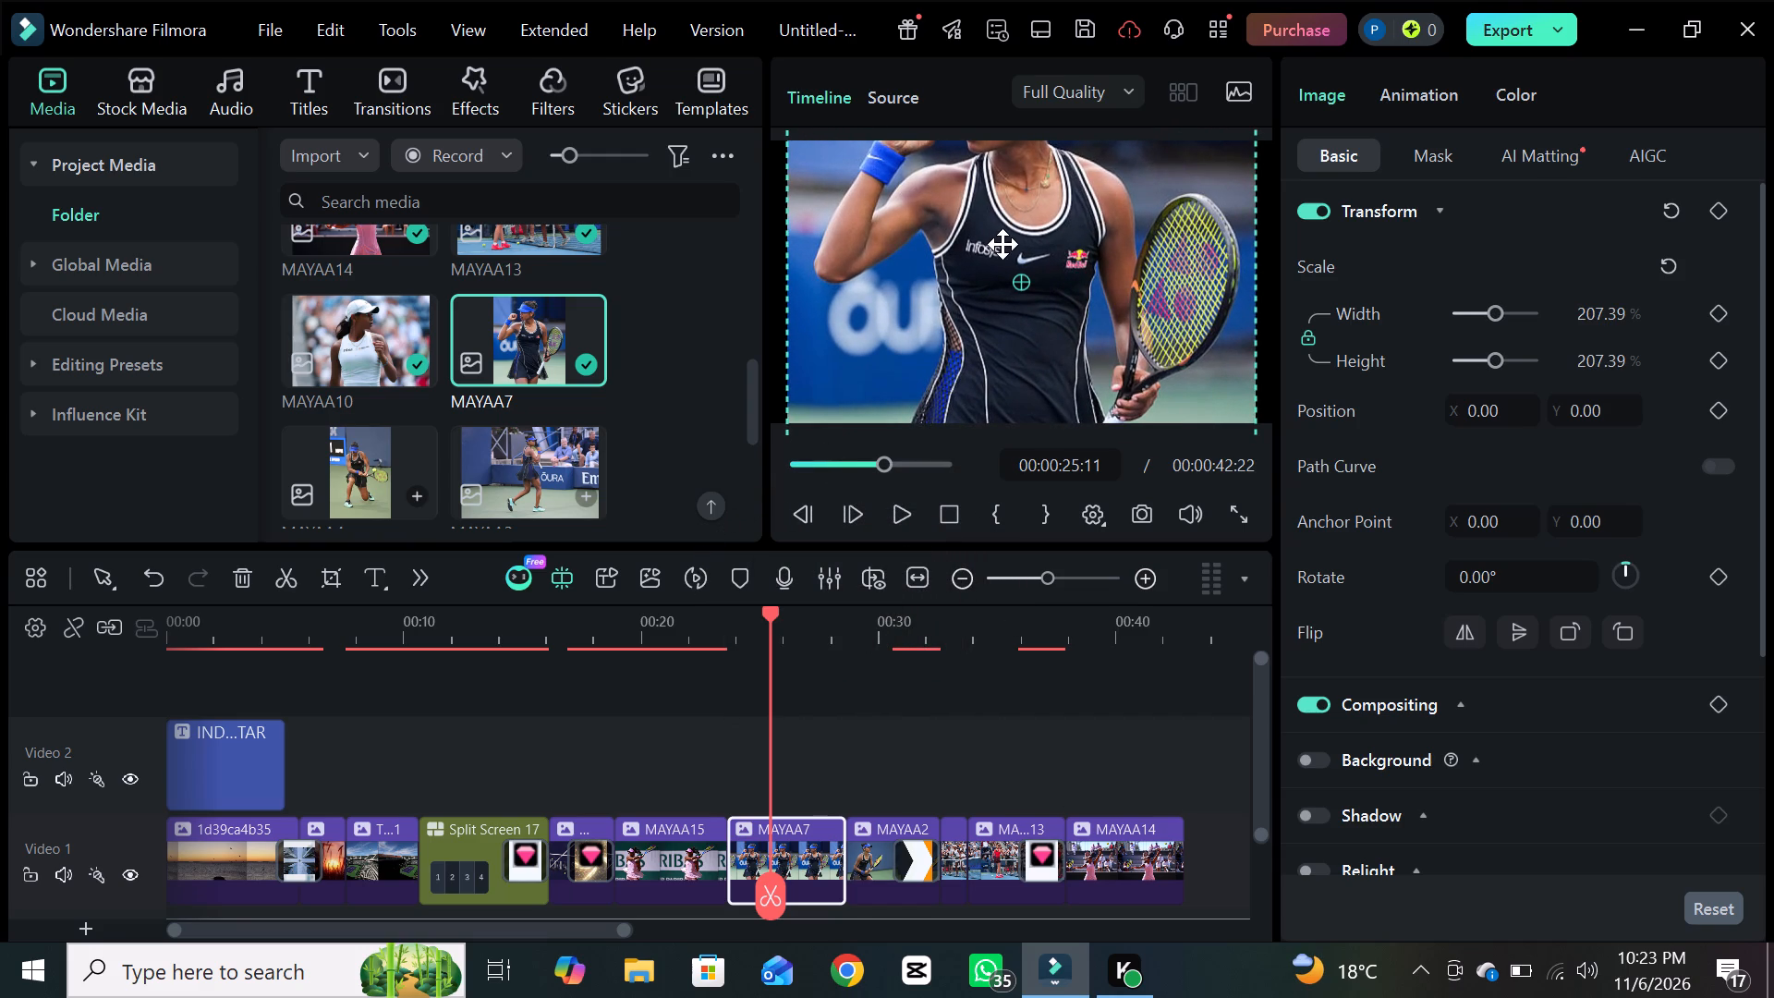
Move the MAYAA7 image straight down in the preview to a Y position of about -527.62, keeping X at 0.
{"action": "left_click_drag", "start_coordinate": [1002, 244], "coordinate": [1002, 321]}
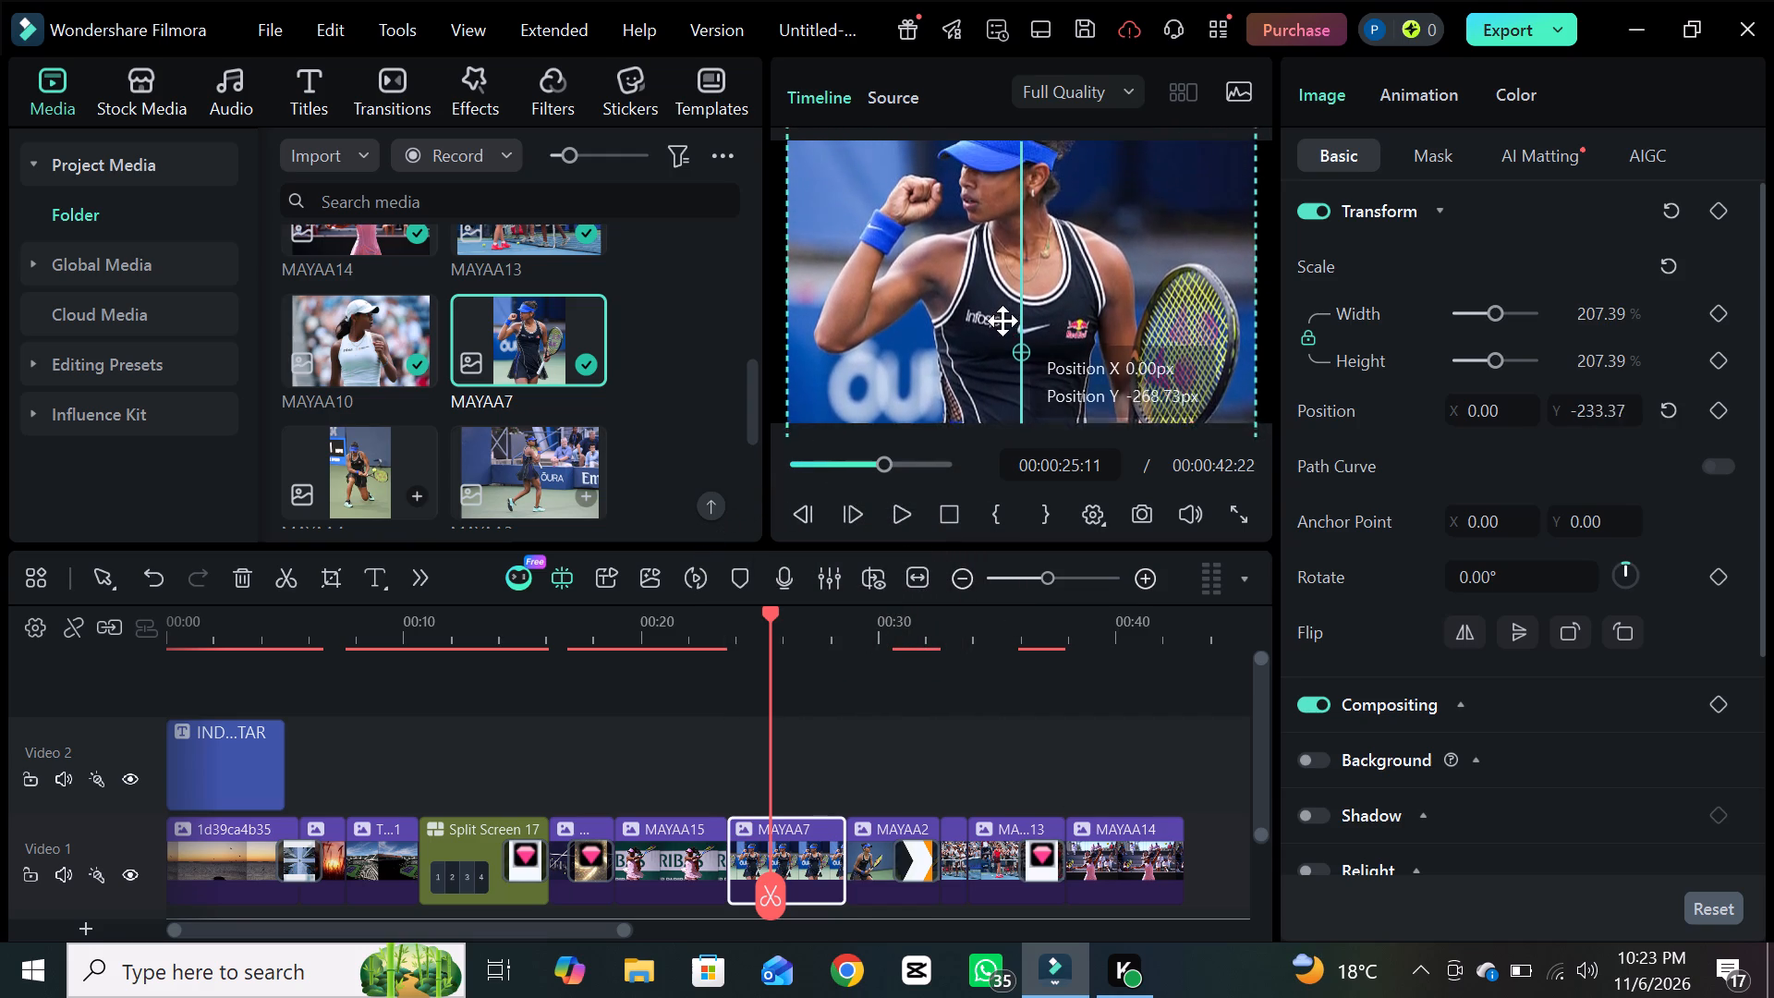
{"action": "left_click_drag", "start_coordinate": [1002, 321], "coordinate": [1000, 351]}
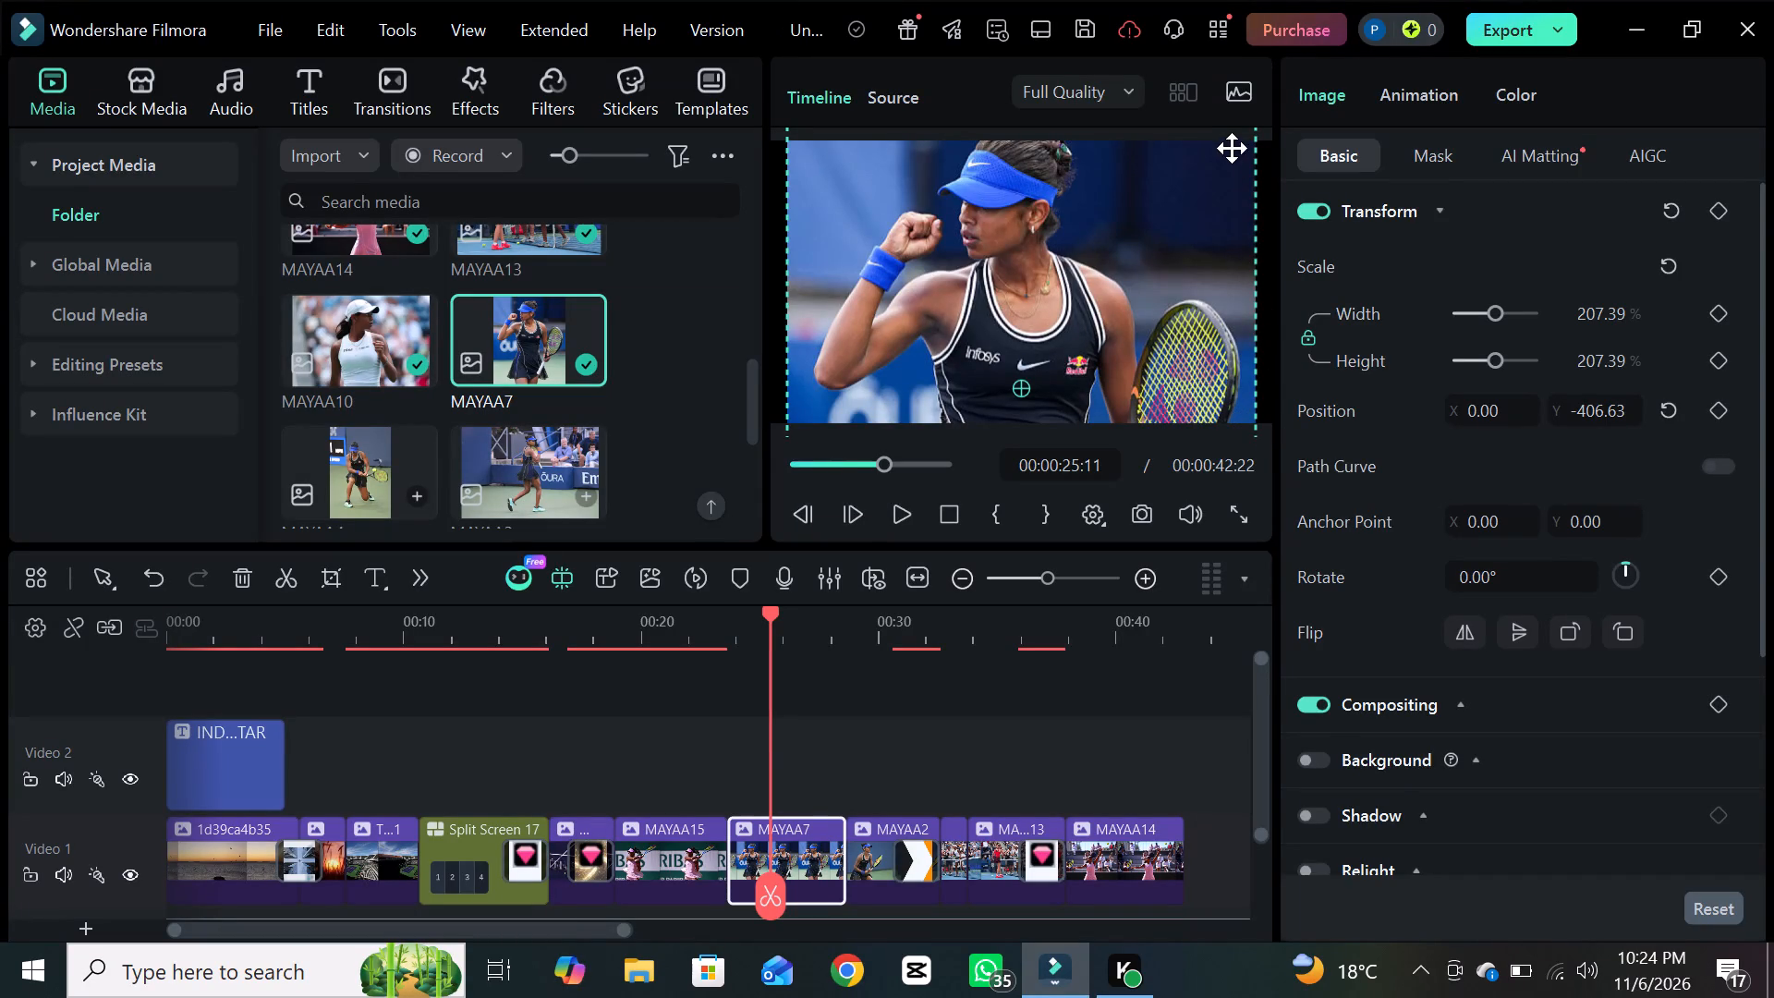
{"action": "left_click_drag", "start_coordinate": [1217, 191], "coordinate": [1223, 217]}
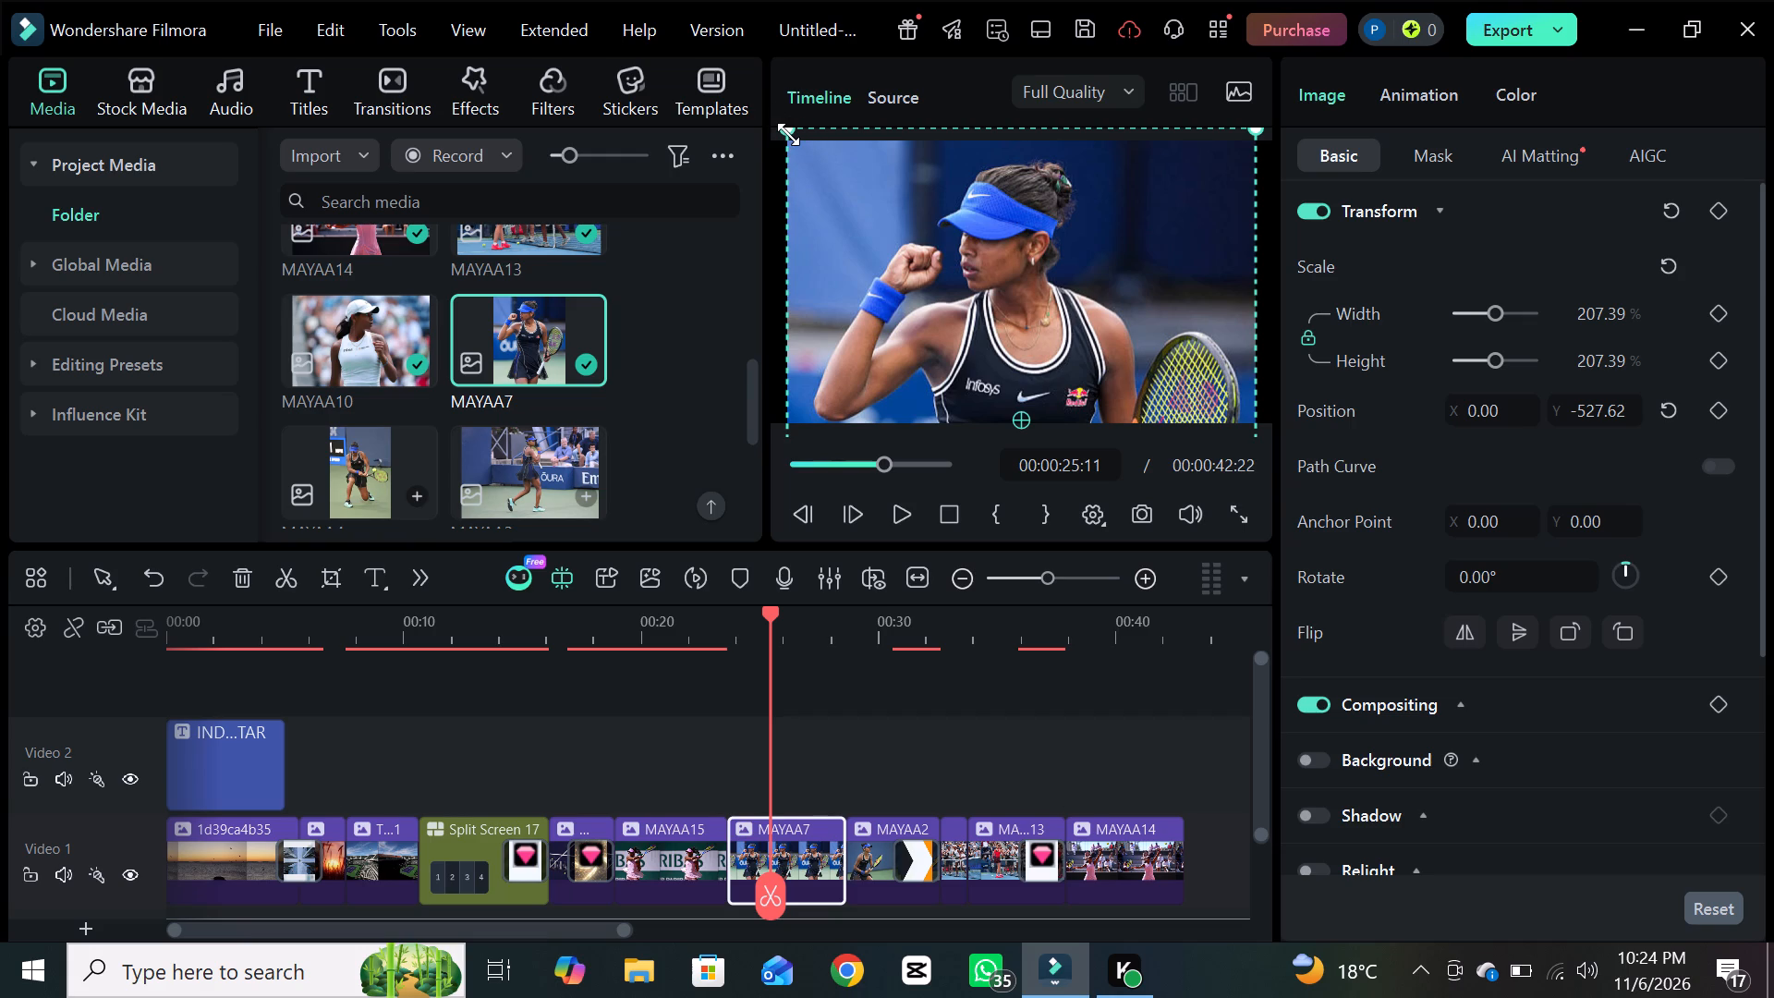
Enlarge the MAYAA7 clip proportionally in the preview to a scale of about 222.04%.
{"action": "left_click_drag", "start_coordinate": [788, 134], "coordinate": [772, 127]}
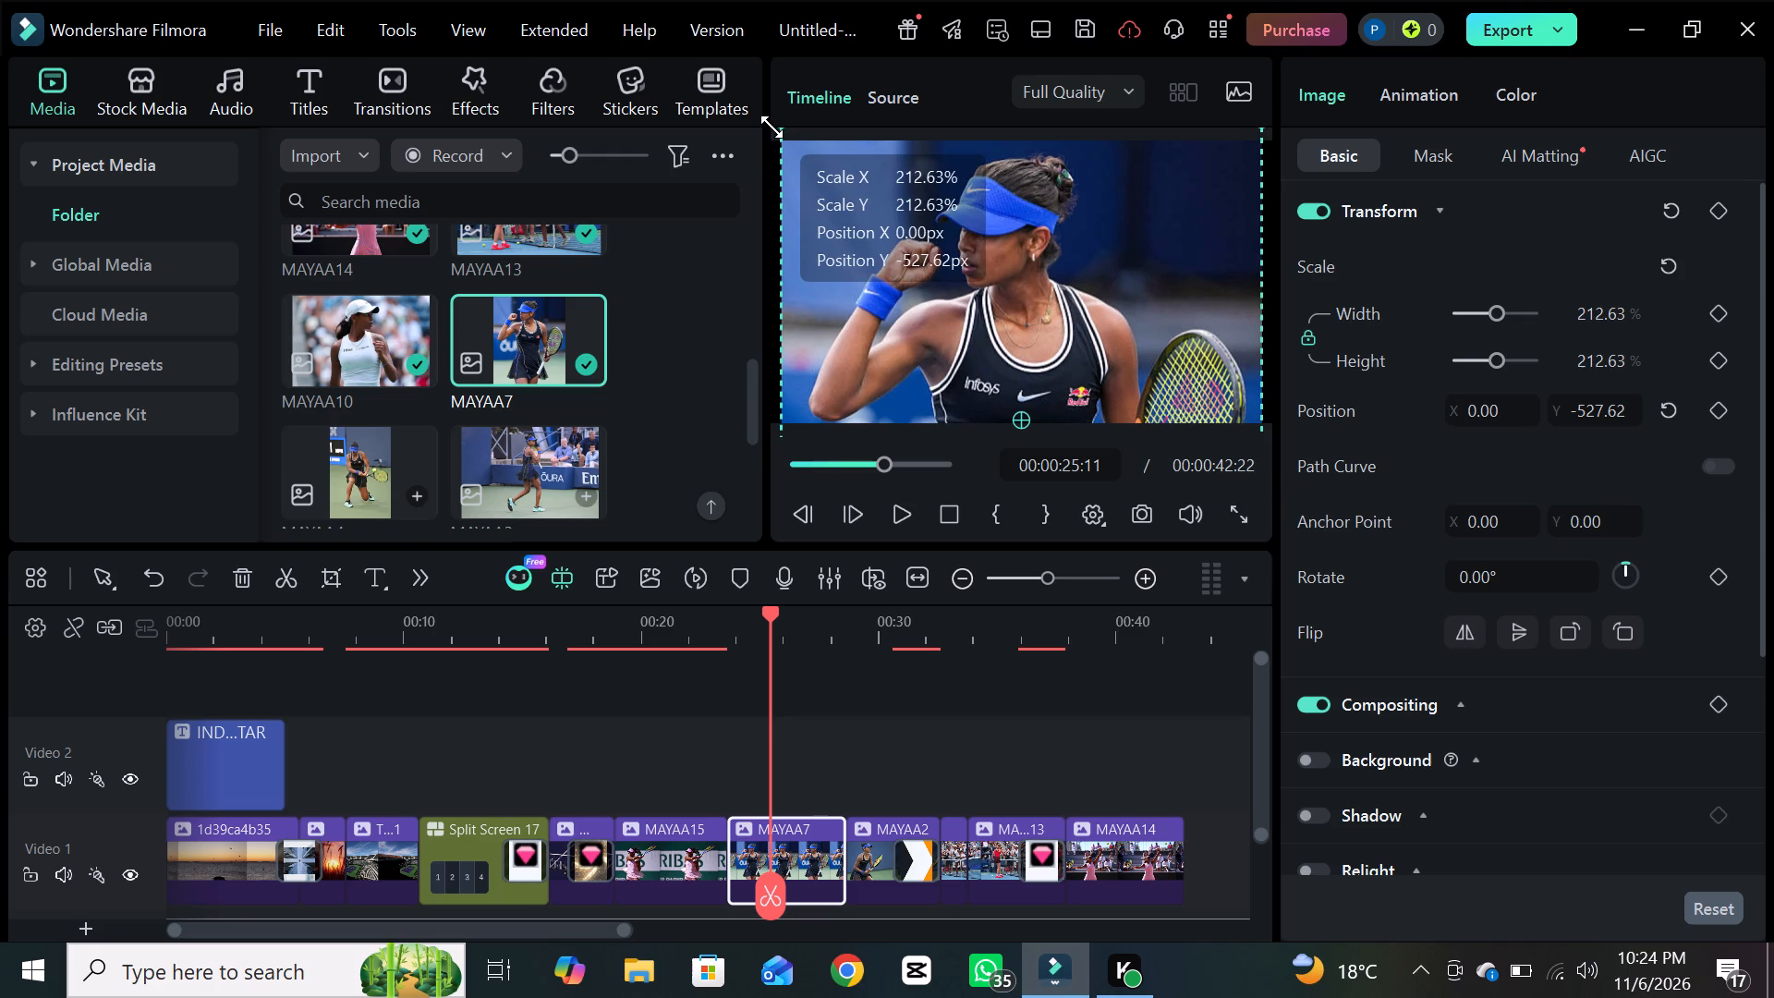
{"action": "left_click_drag", "start_coordinate": [772, 127], "coordinate": [757, 115]}
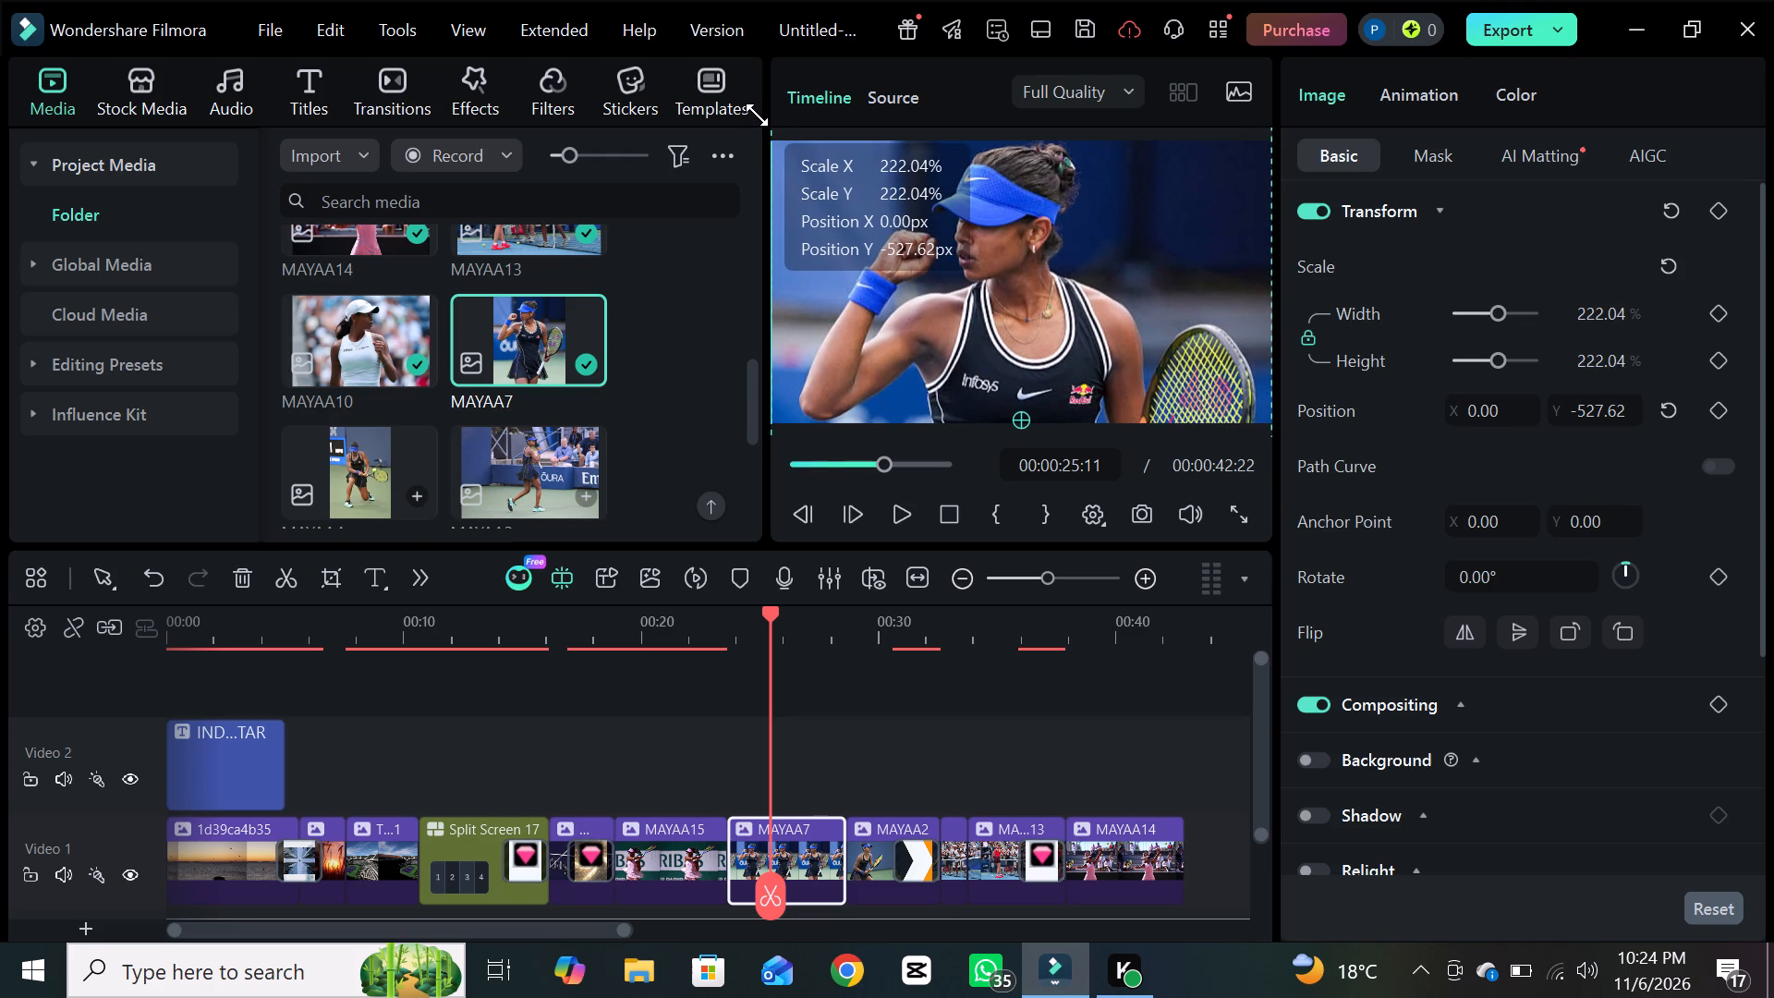
{"action": "left_click_drag", "start_coordinate": [757, 115], "coordinate": [753, 114]}
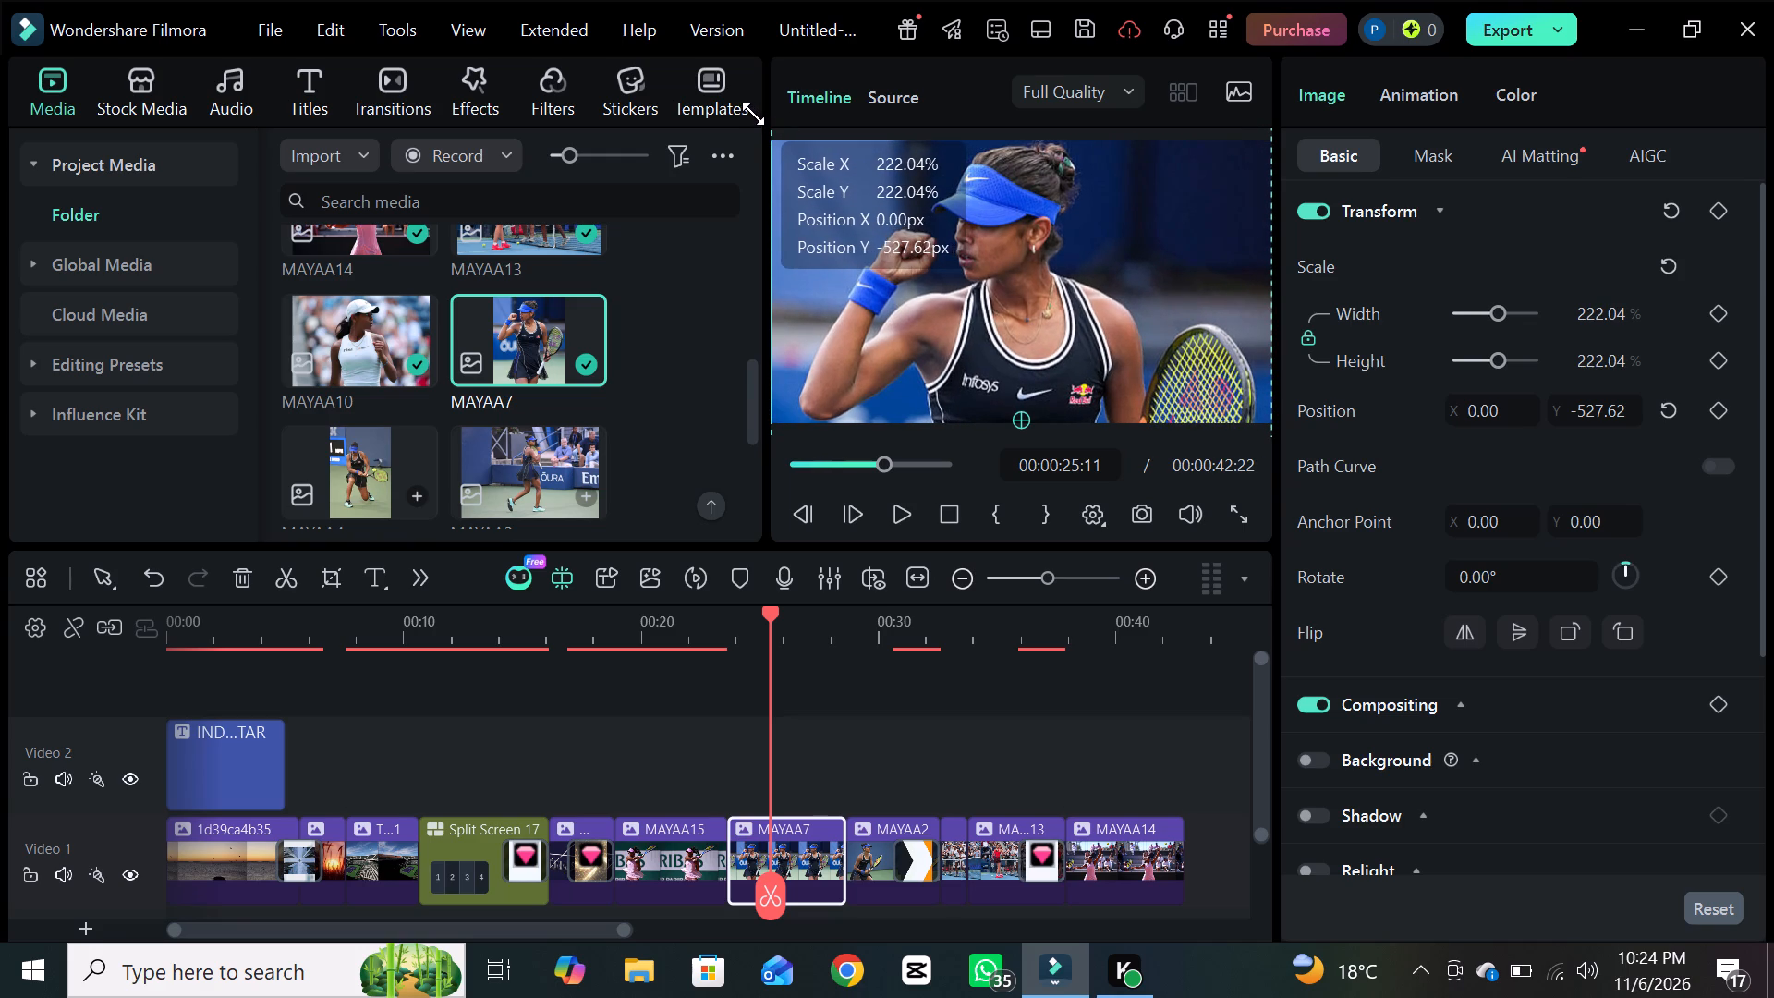
{"action": "left_click_drag", "start_coordinate": [753, 114], "coordinate": [747, 112]}
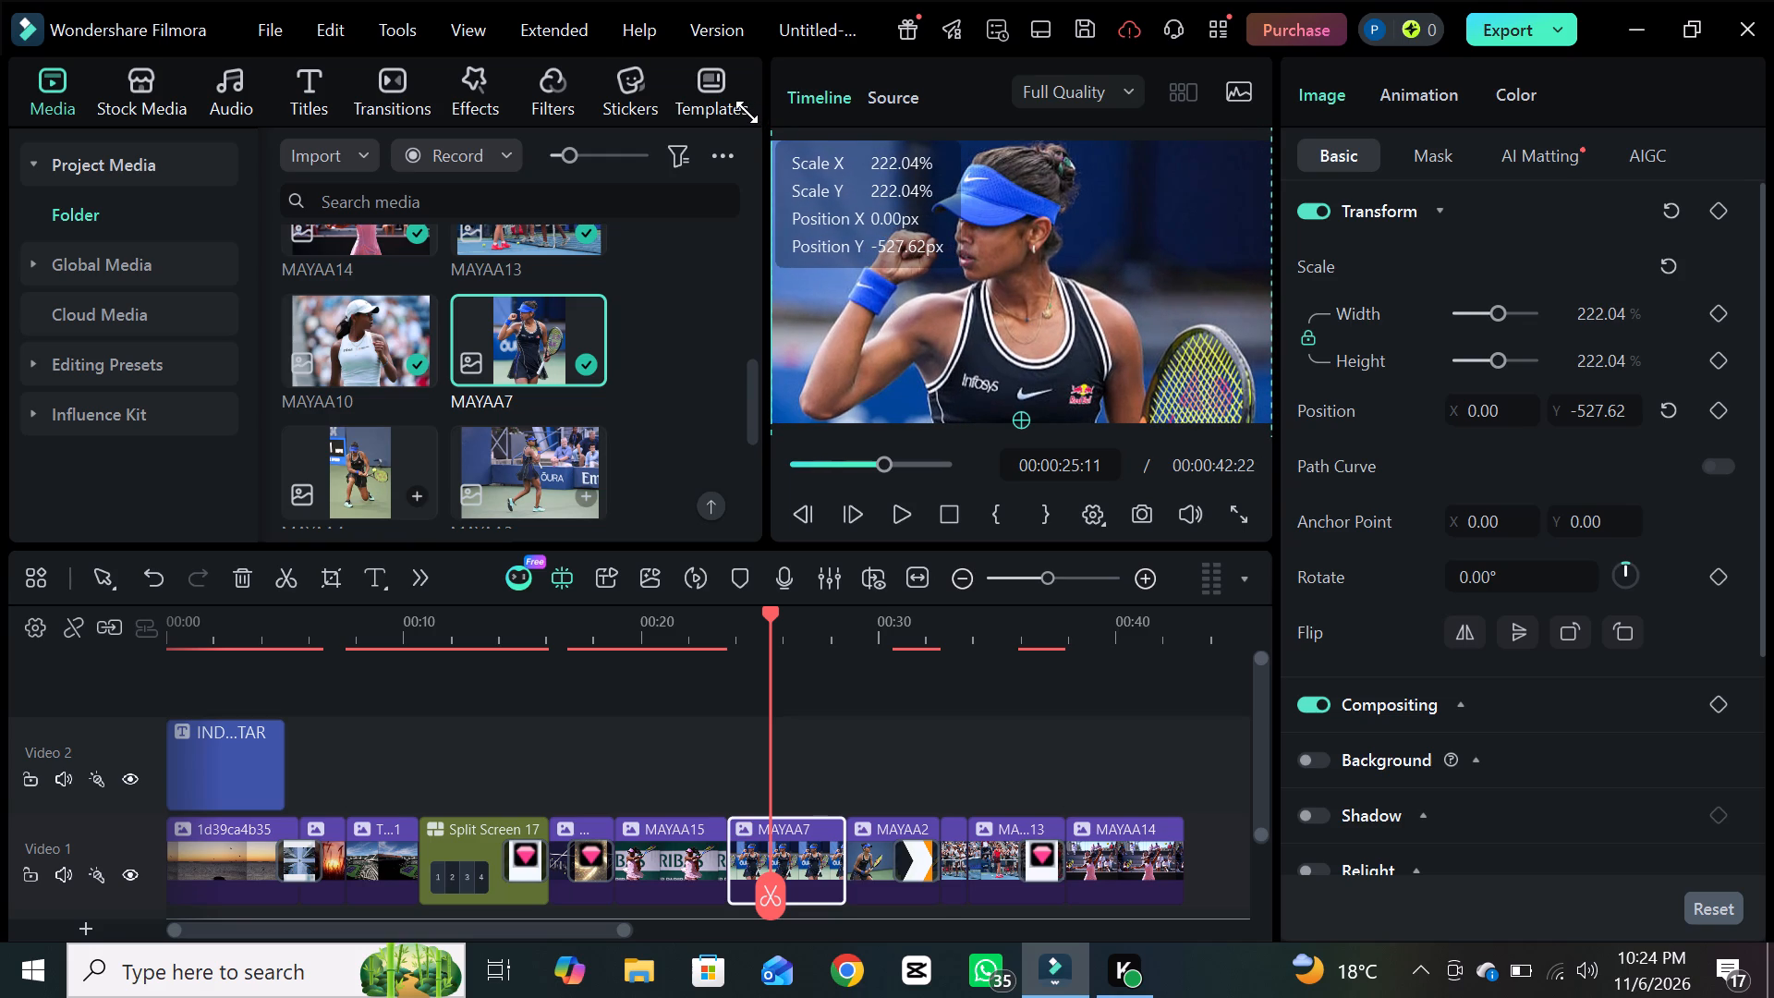
{"action": "left_click_drag", "start_coordinate": [747, 112], "coordinate": [743, 109]}
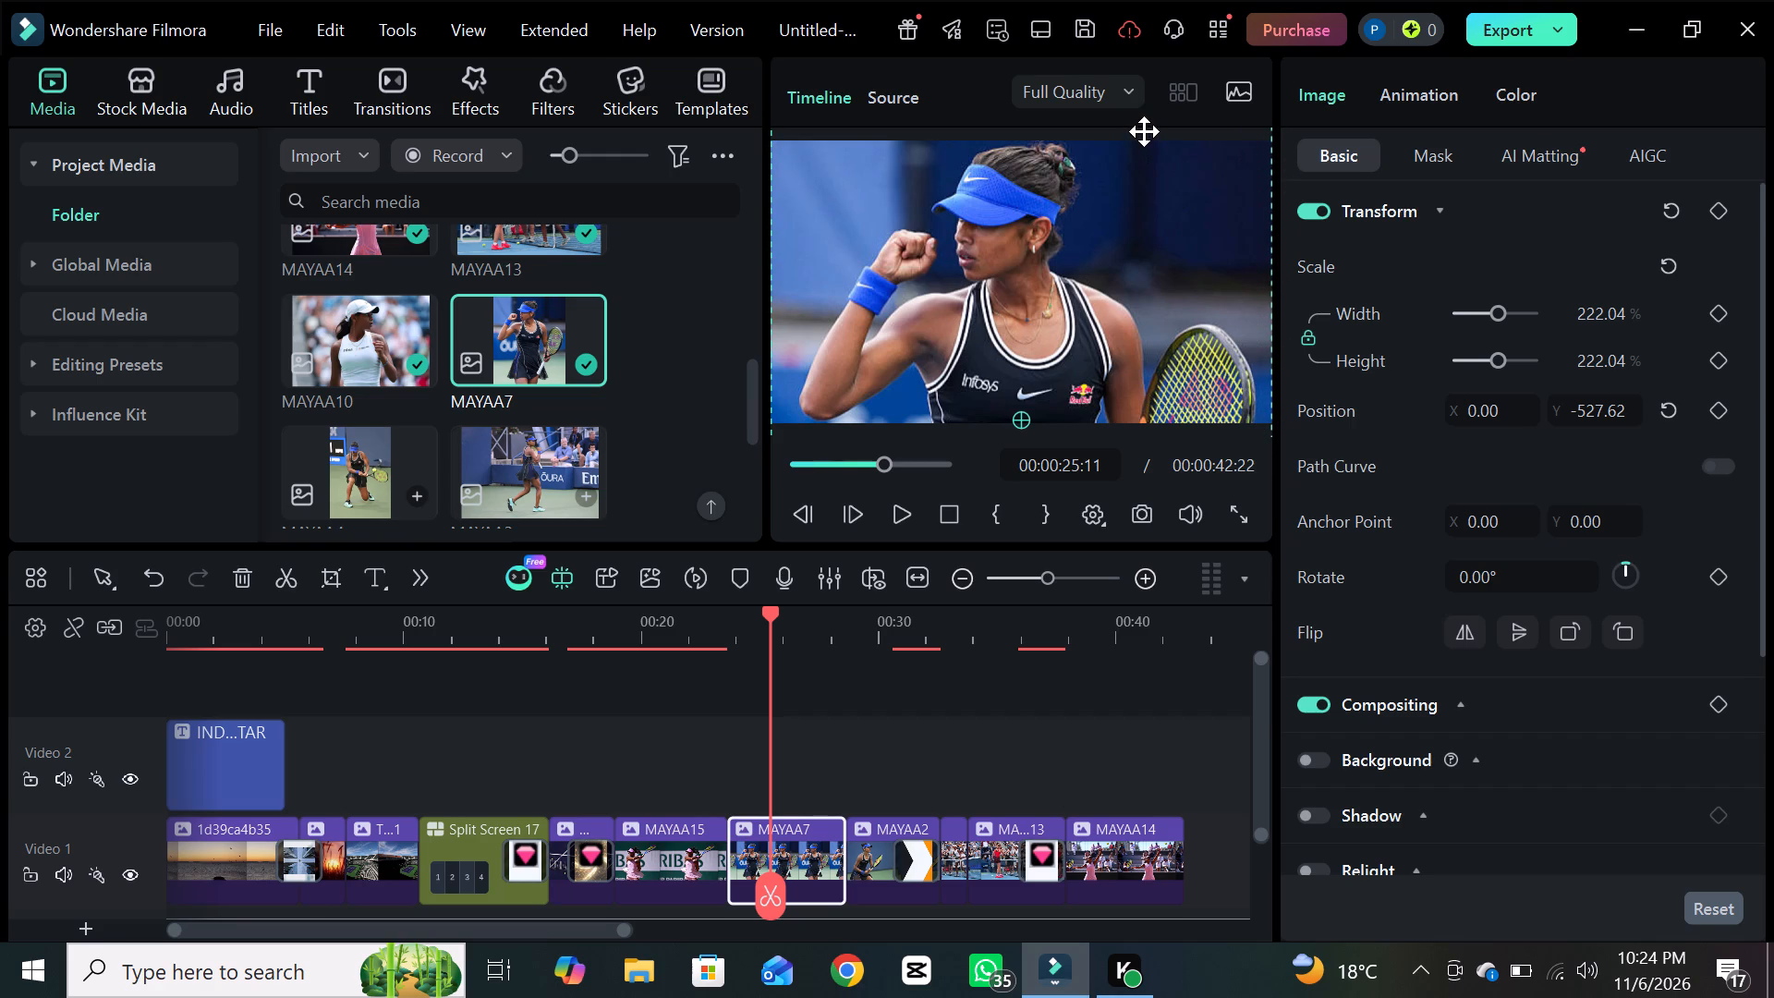
View the preview in full screen to examine the framing of the MAYAA7 clip.
{"action": "right_click", "coordinate": [1153, 212]}
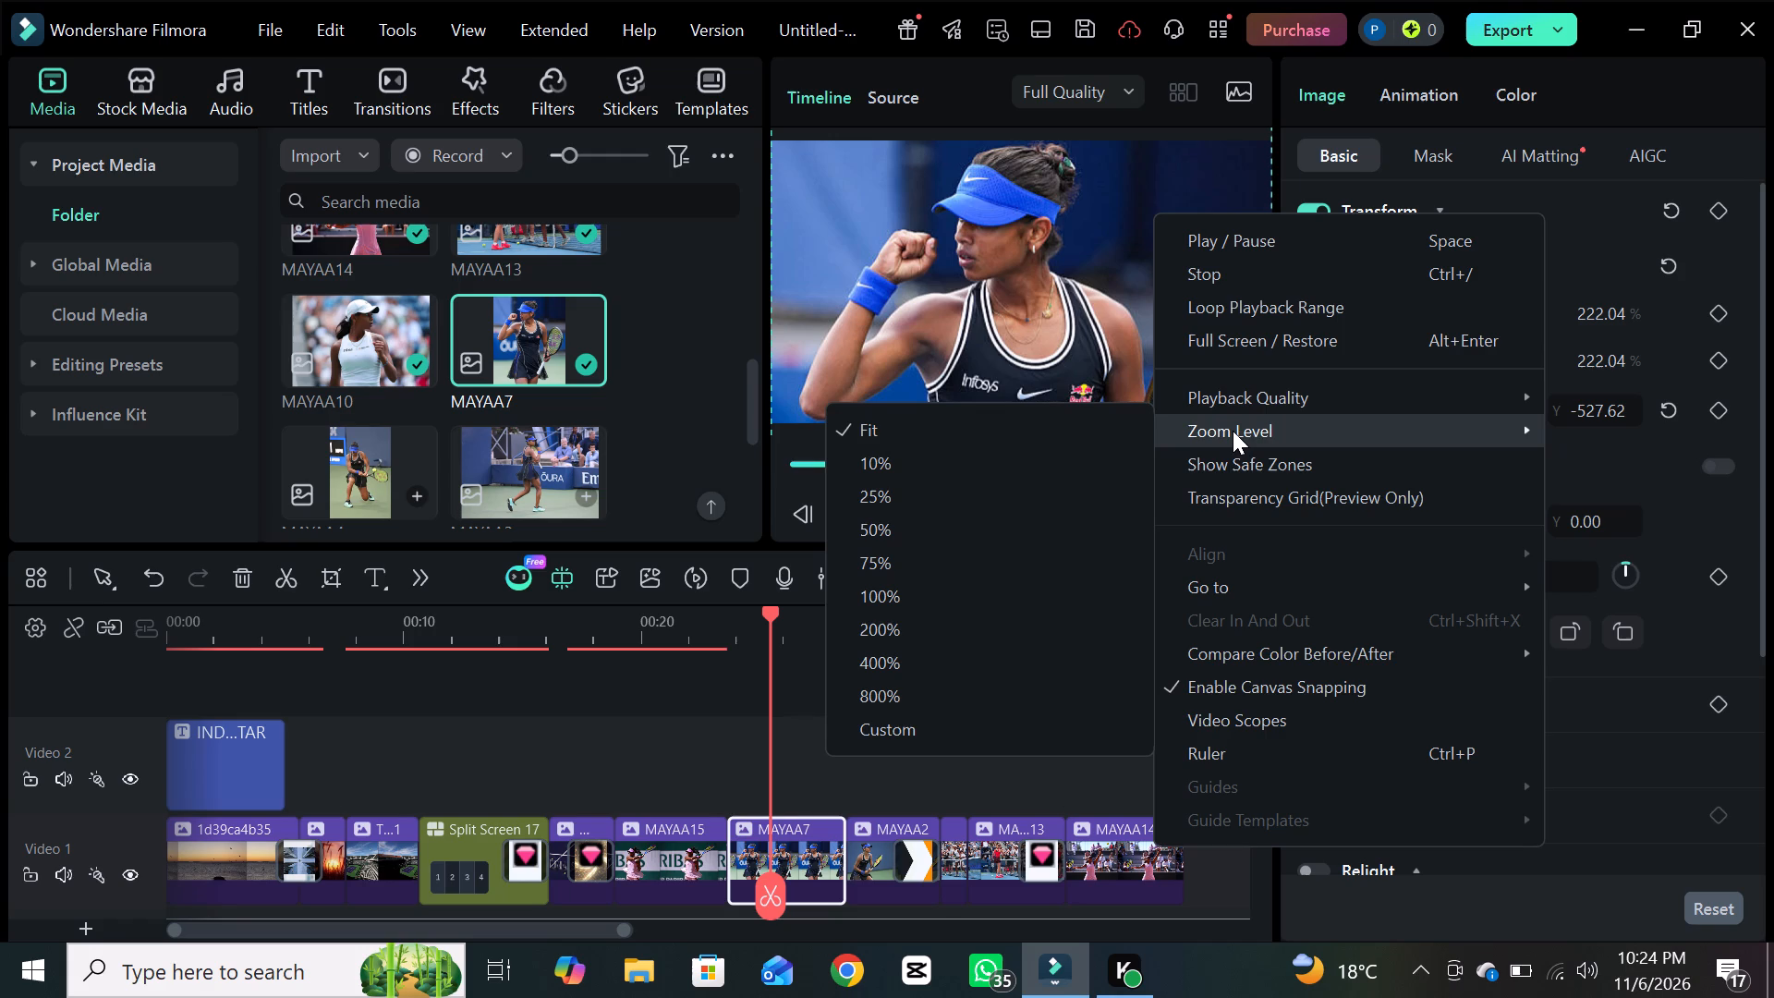
{"action": "left_click", "coordinate": [1216, 324]}
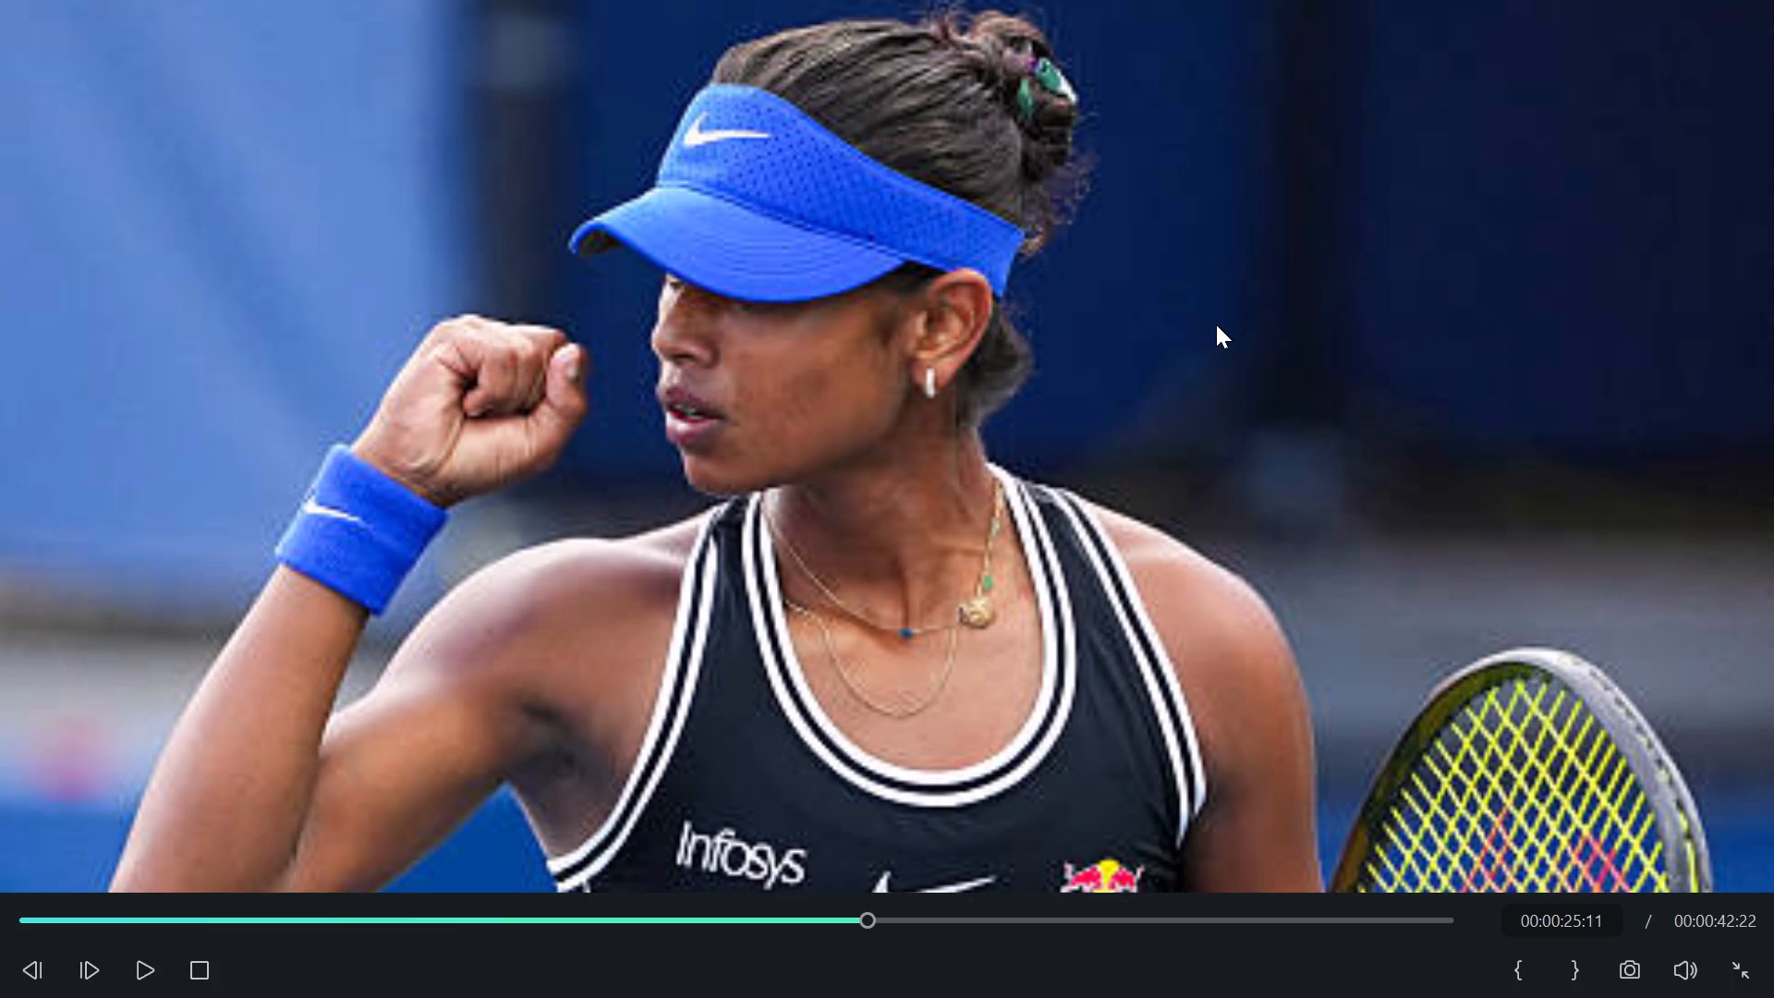
{"action": "left_click", "coordinate": [1216, 324]}
{"action": "double_click", "coordinate": [1216, 324]}
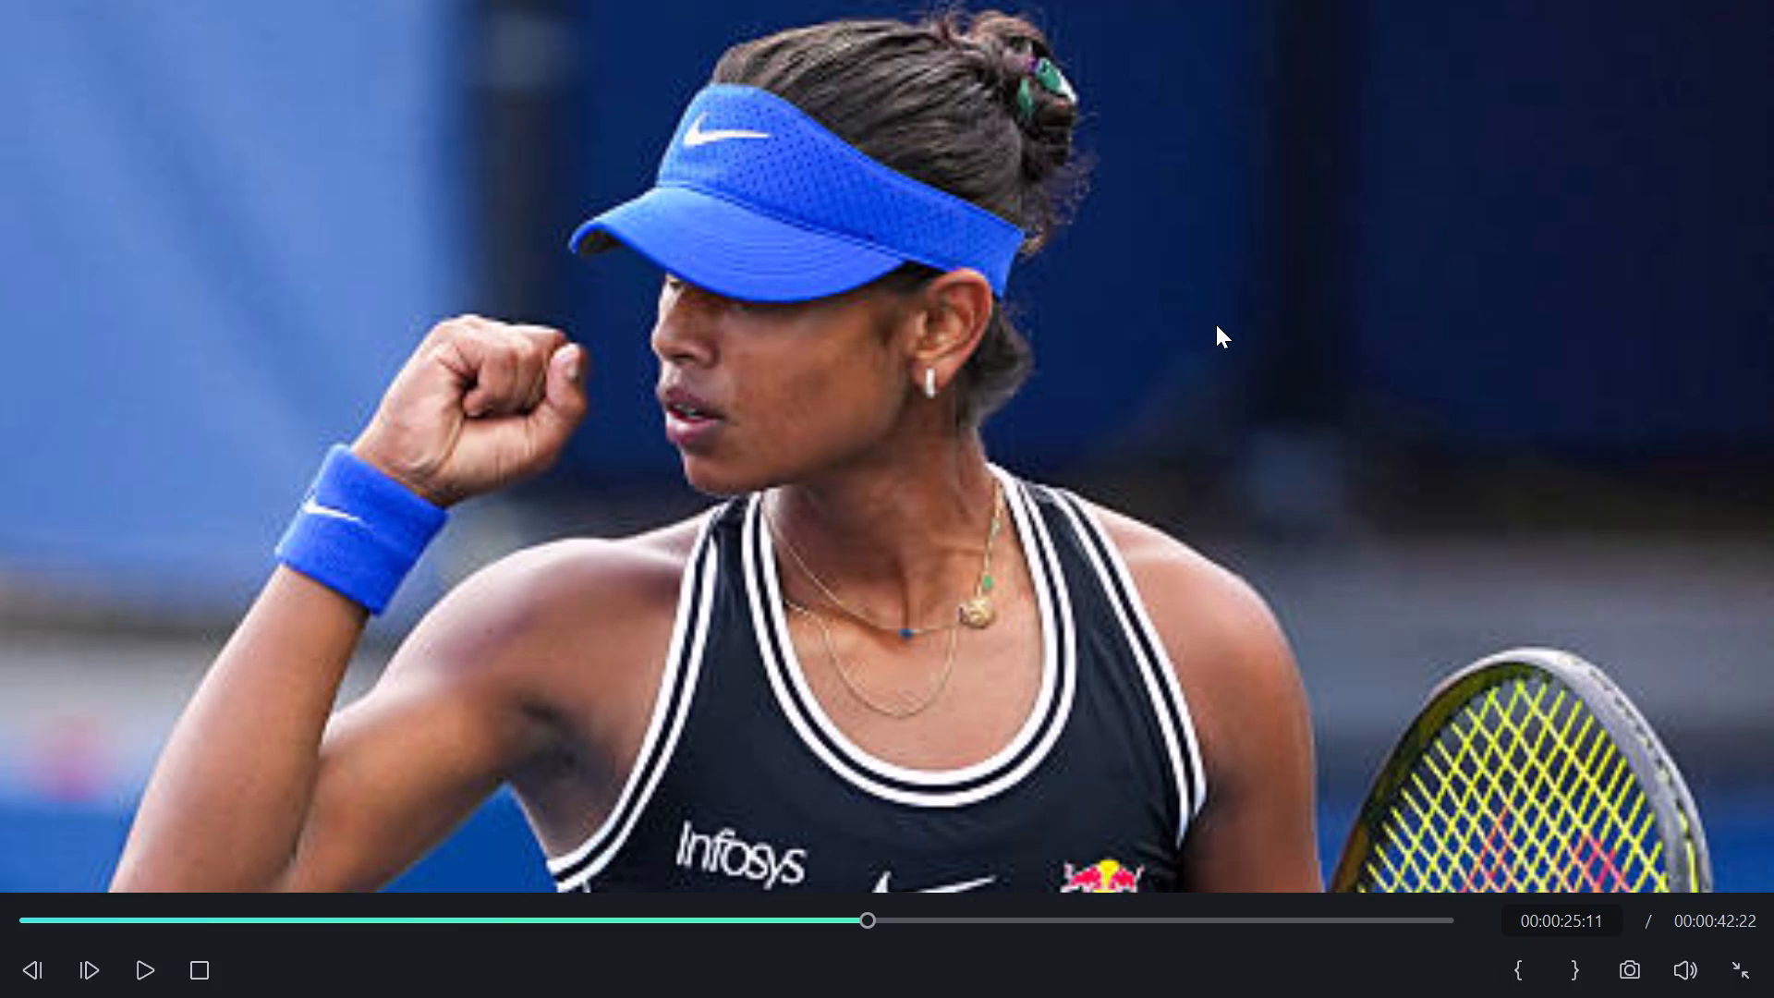
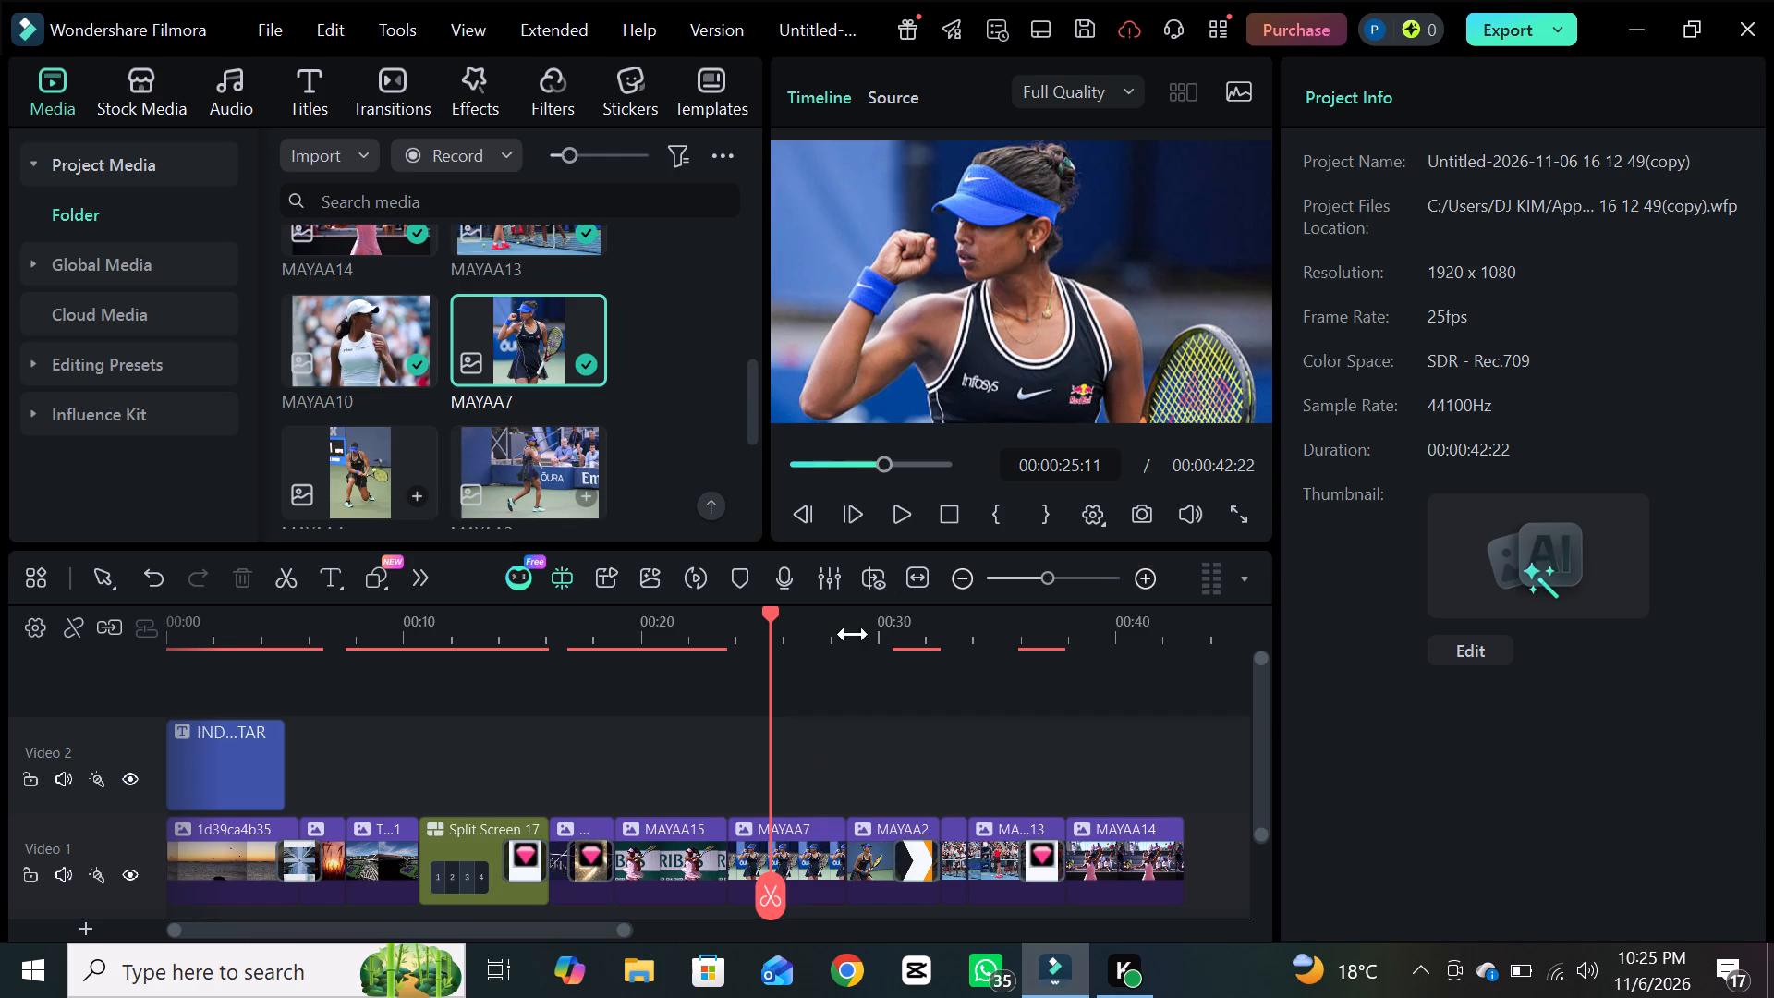
Apply a zoom-out Pan & Zoom to the MAYAA7 clip, starting on a centred 245 x 306 frame and ending on the full image.
{"action": "left_click", "coordinate": [905, 513]}
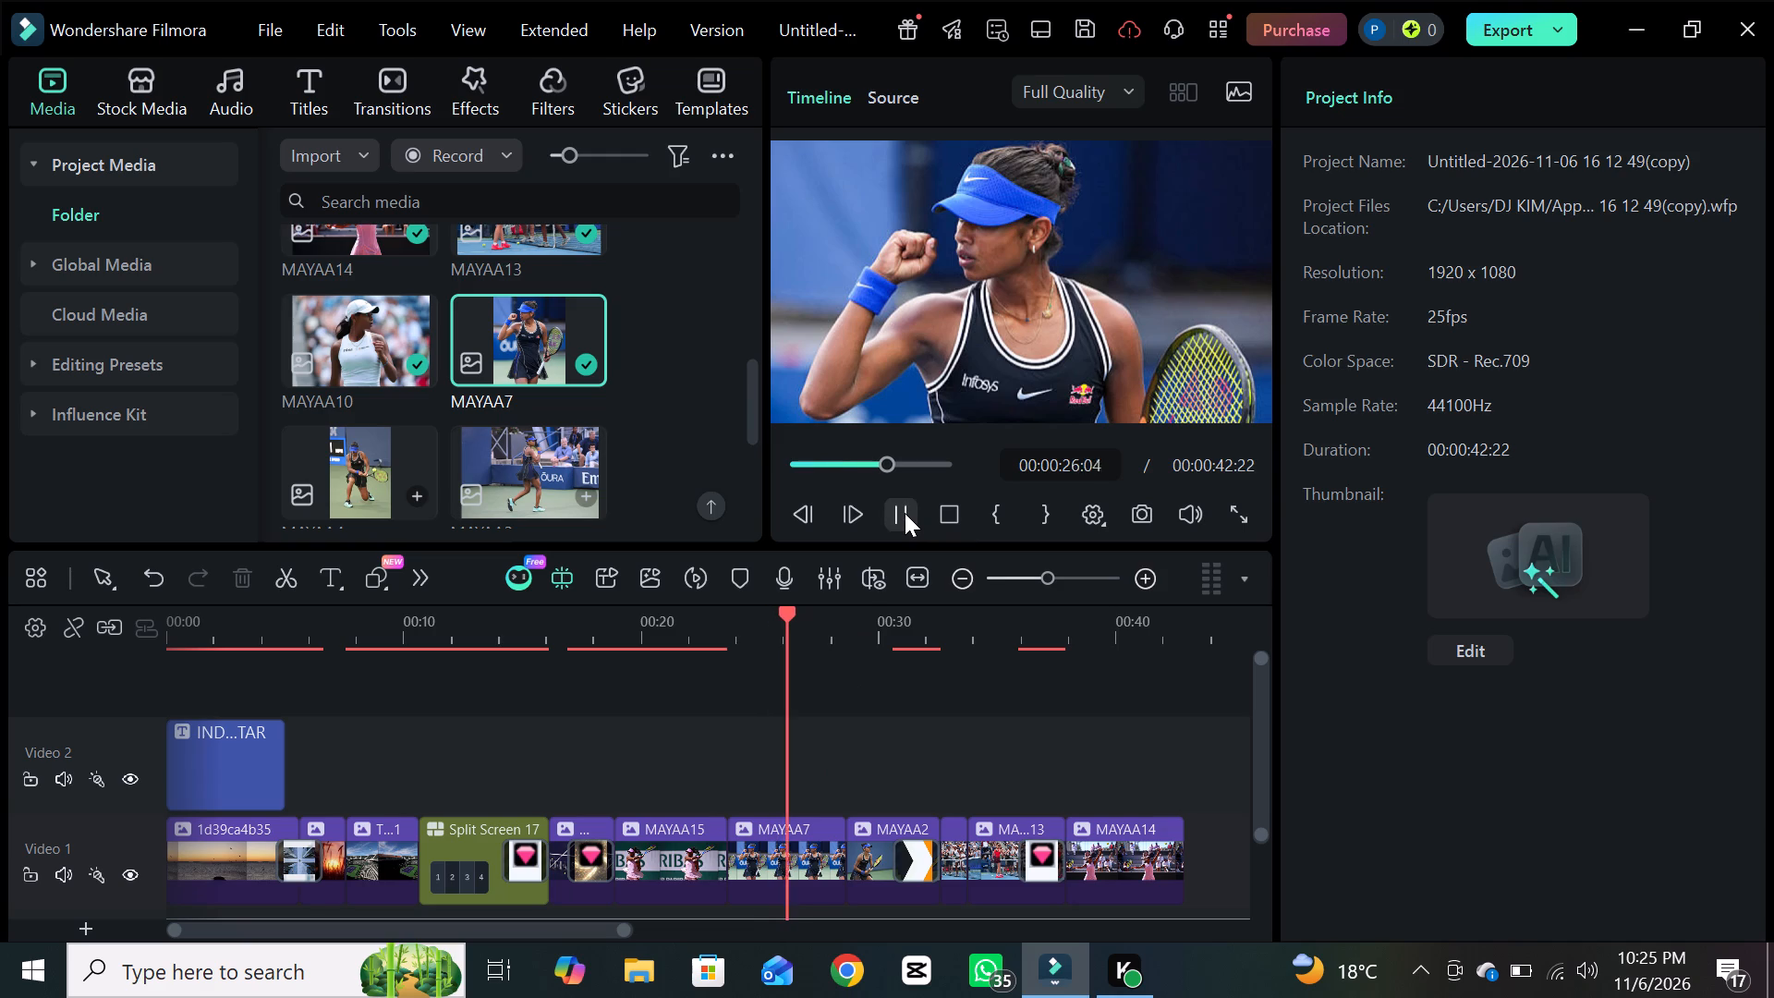
{"action": "left_click", "coordinate": [905, 513]}
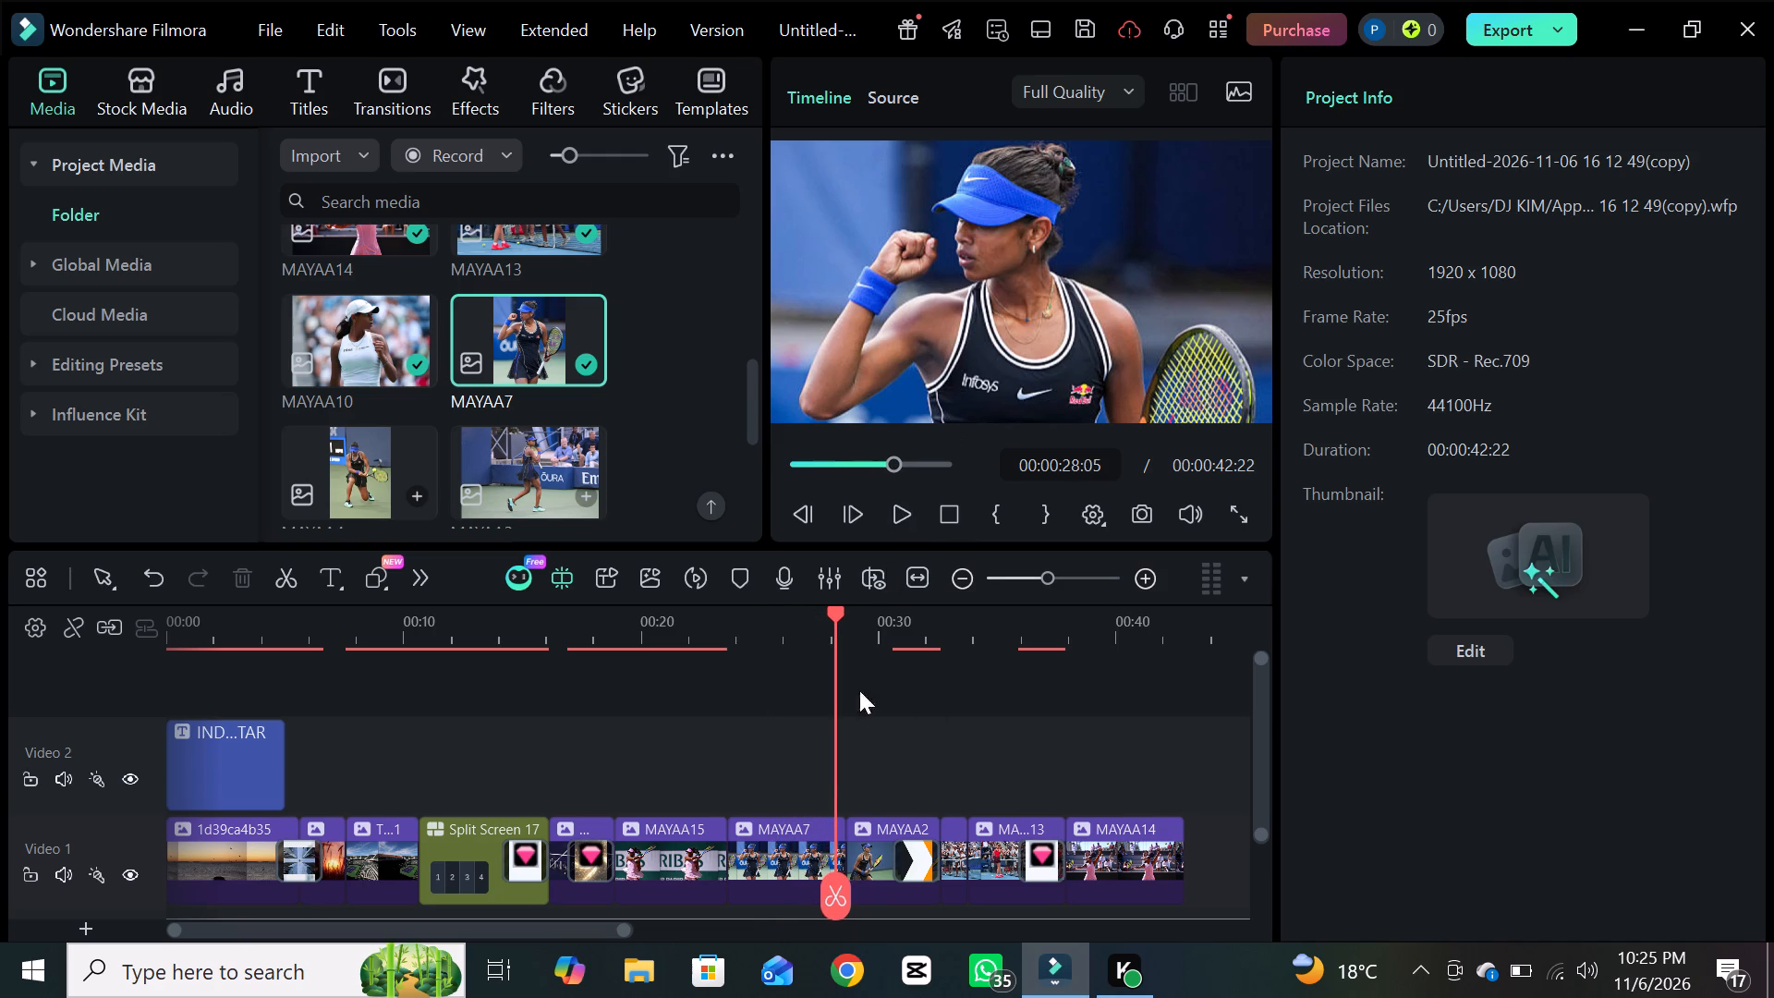
{"action": "right_click", "coordinate": [786, 847]}
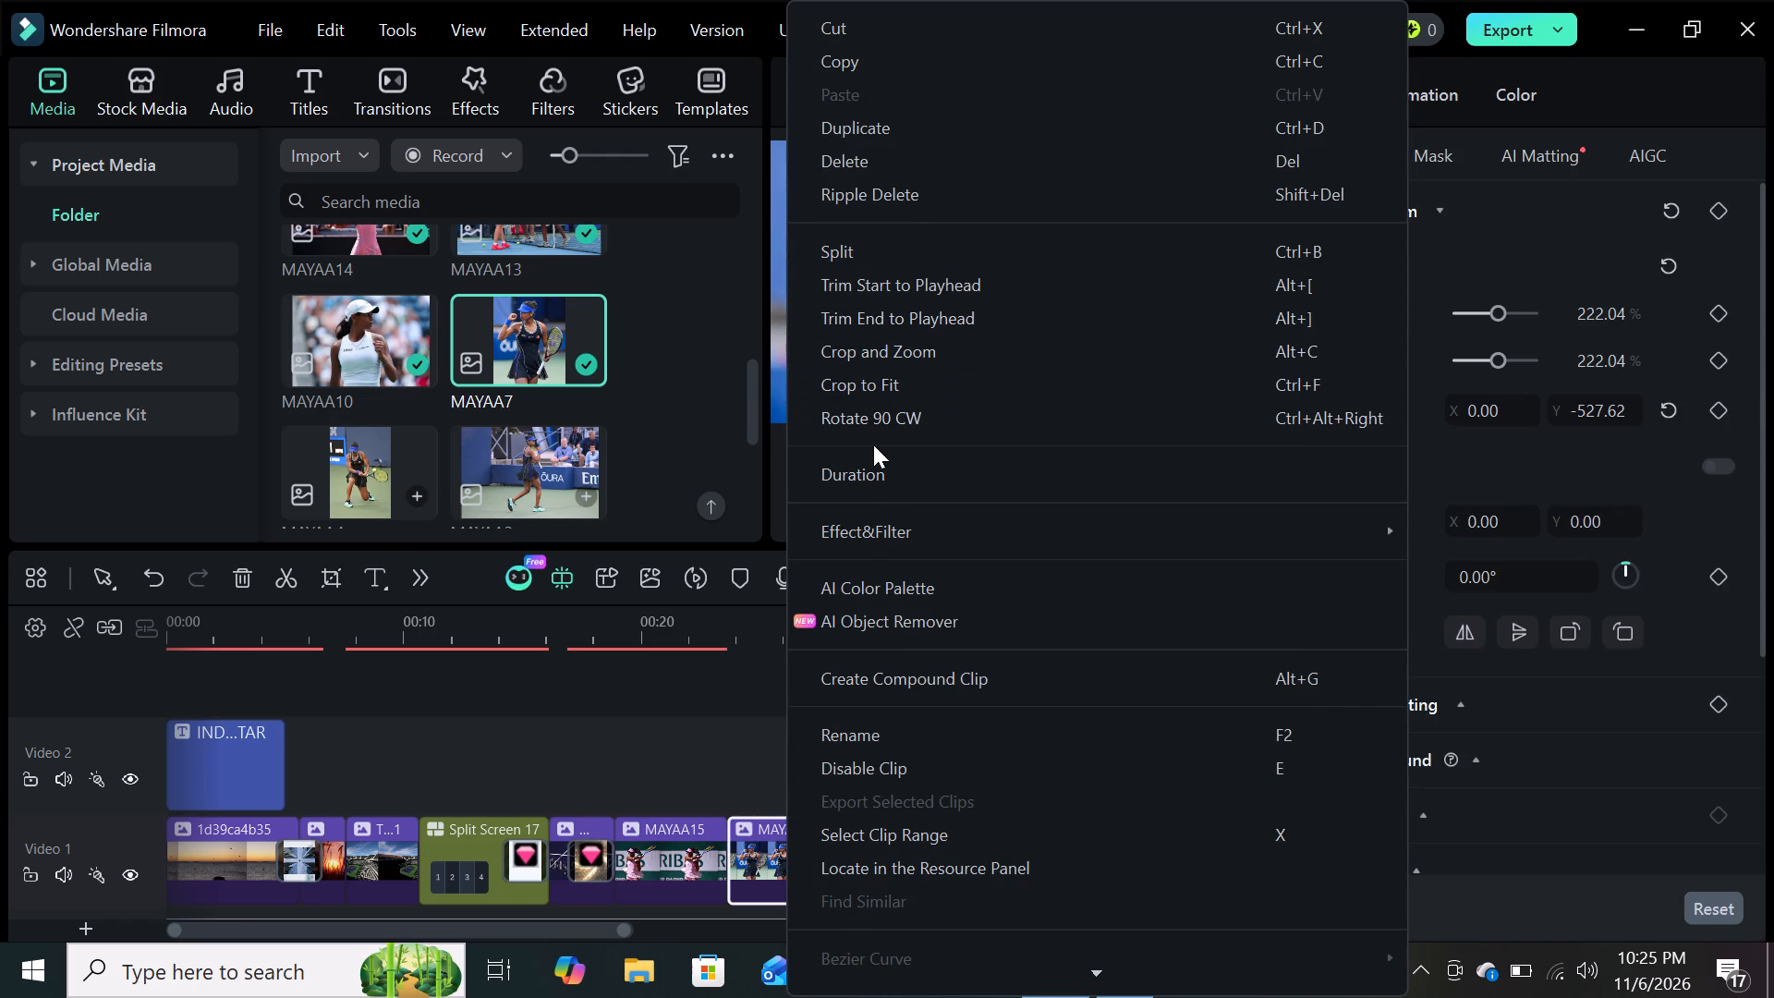
{"action": "left_click", "coordinate": [887, 349]}
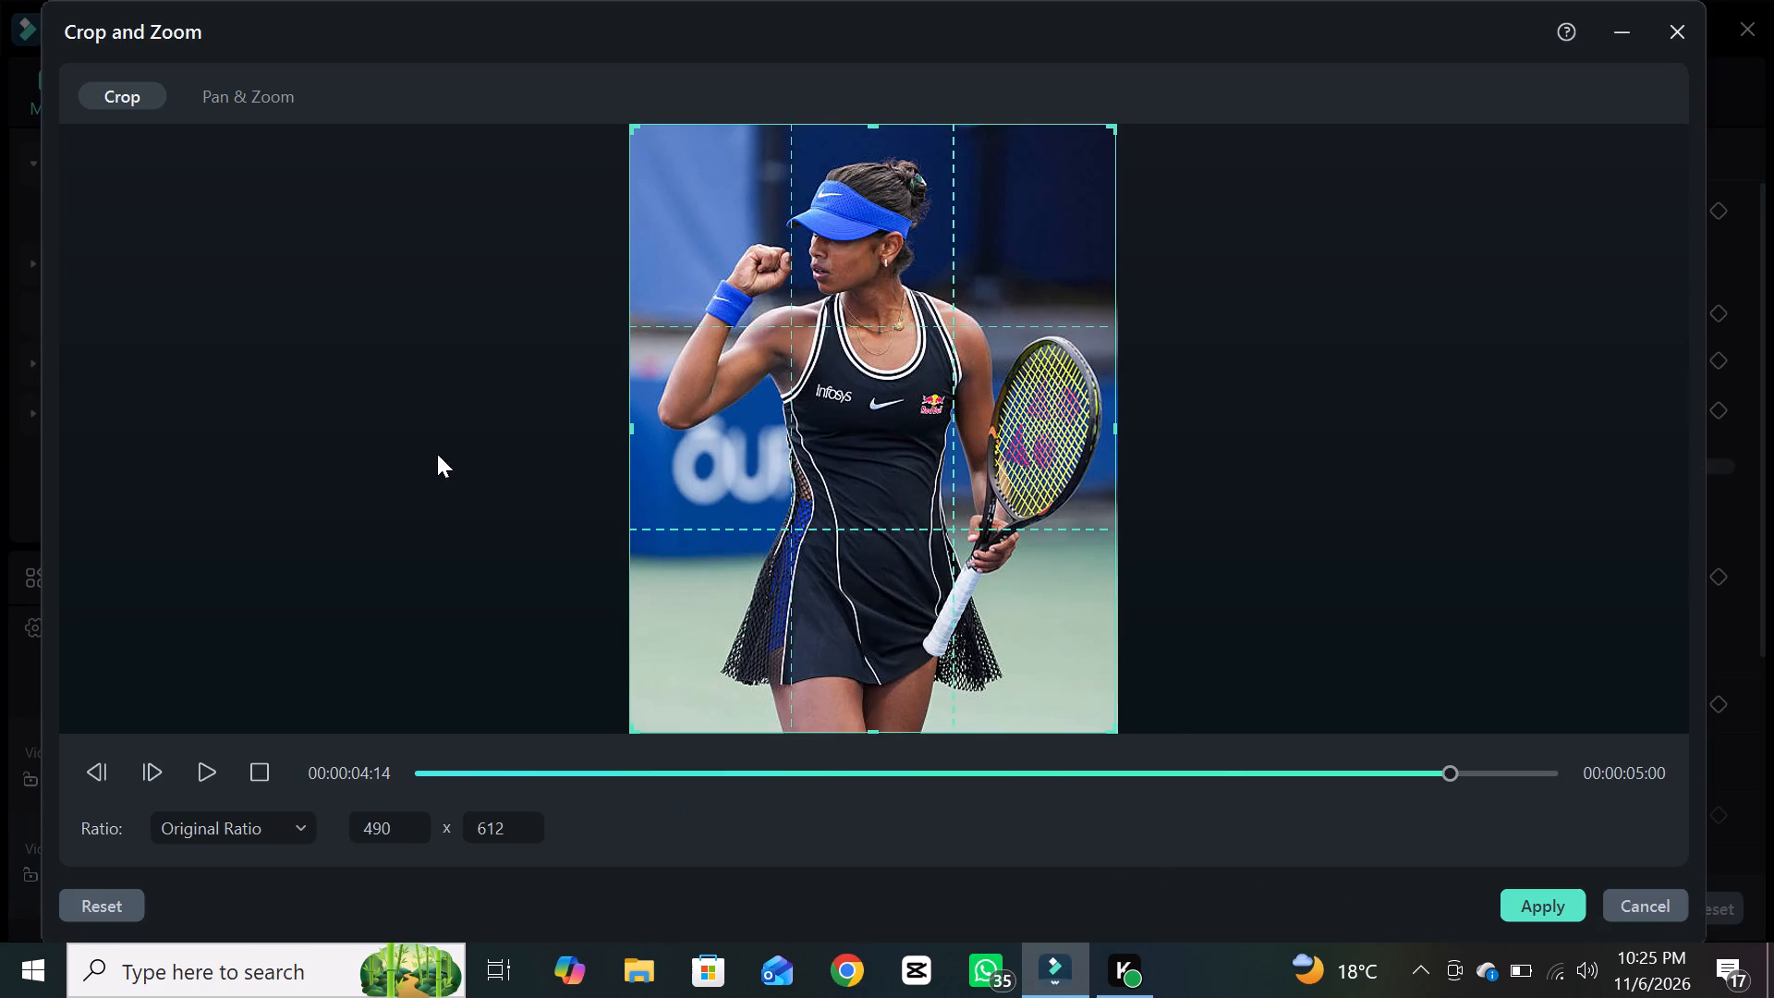
{"action": "left_click", "coordinate": [256, 95]}
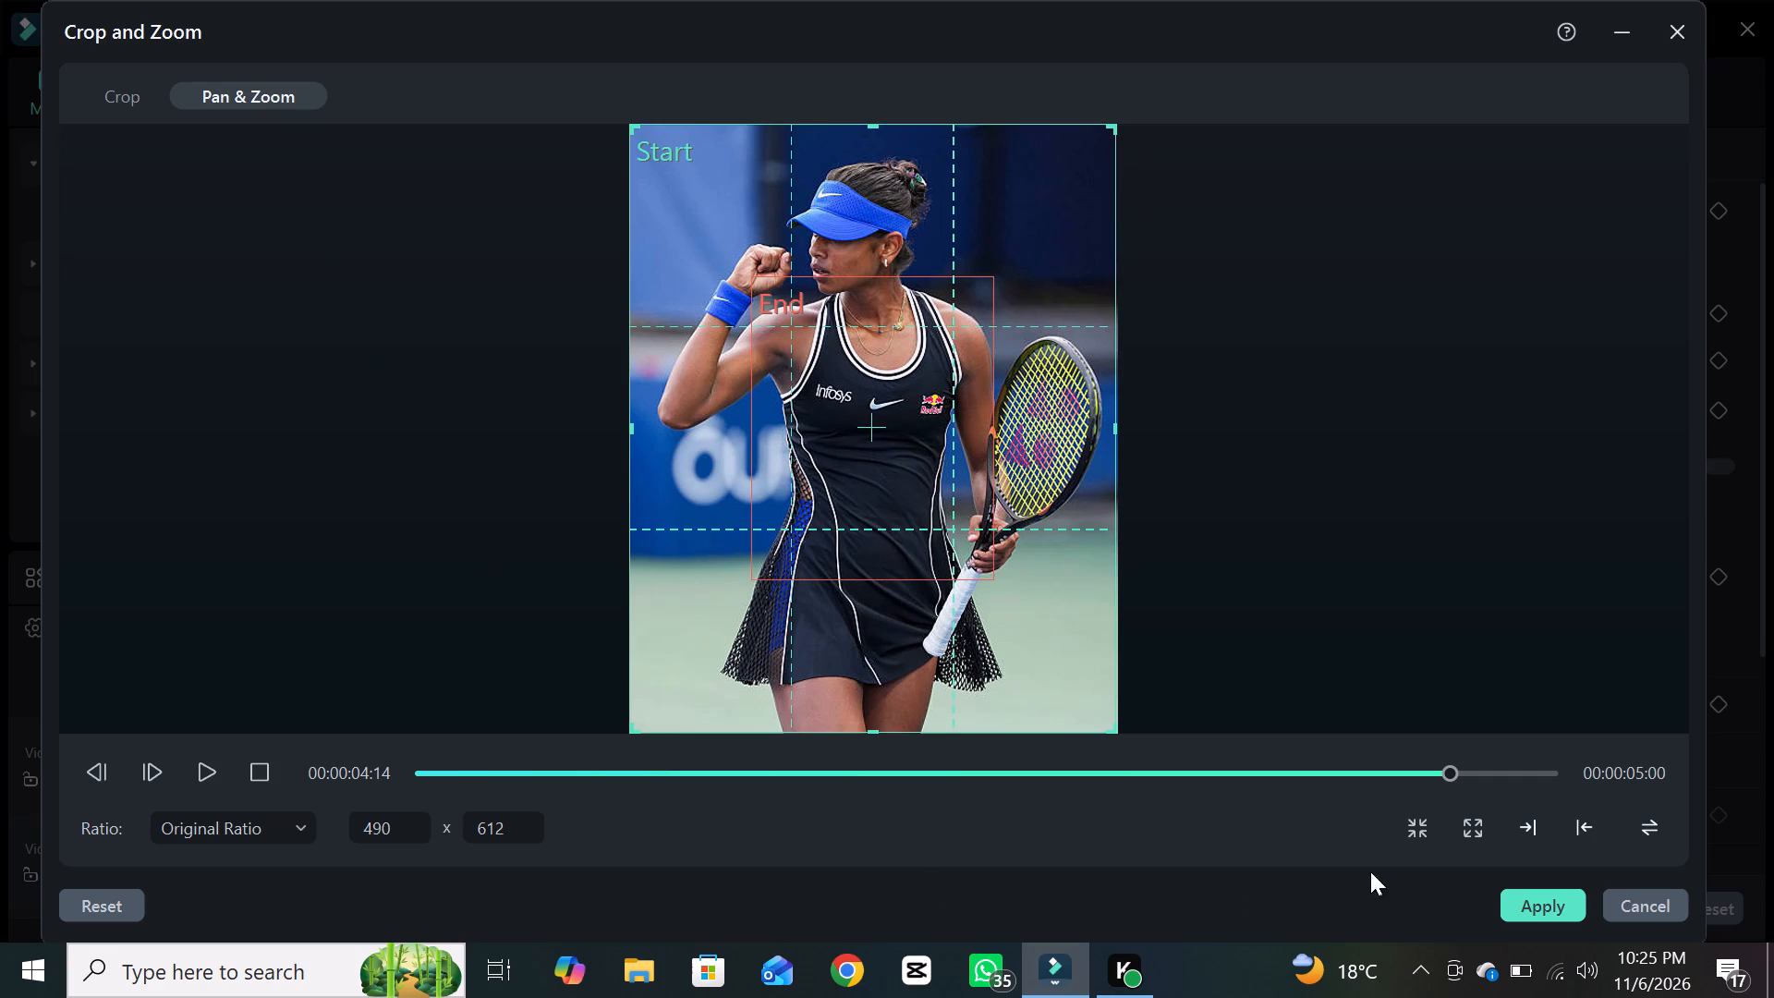
{"action": "left_click", "coordinate": [1462, 830]}
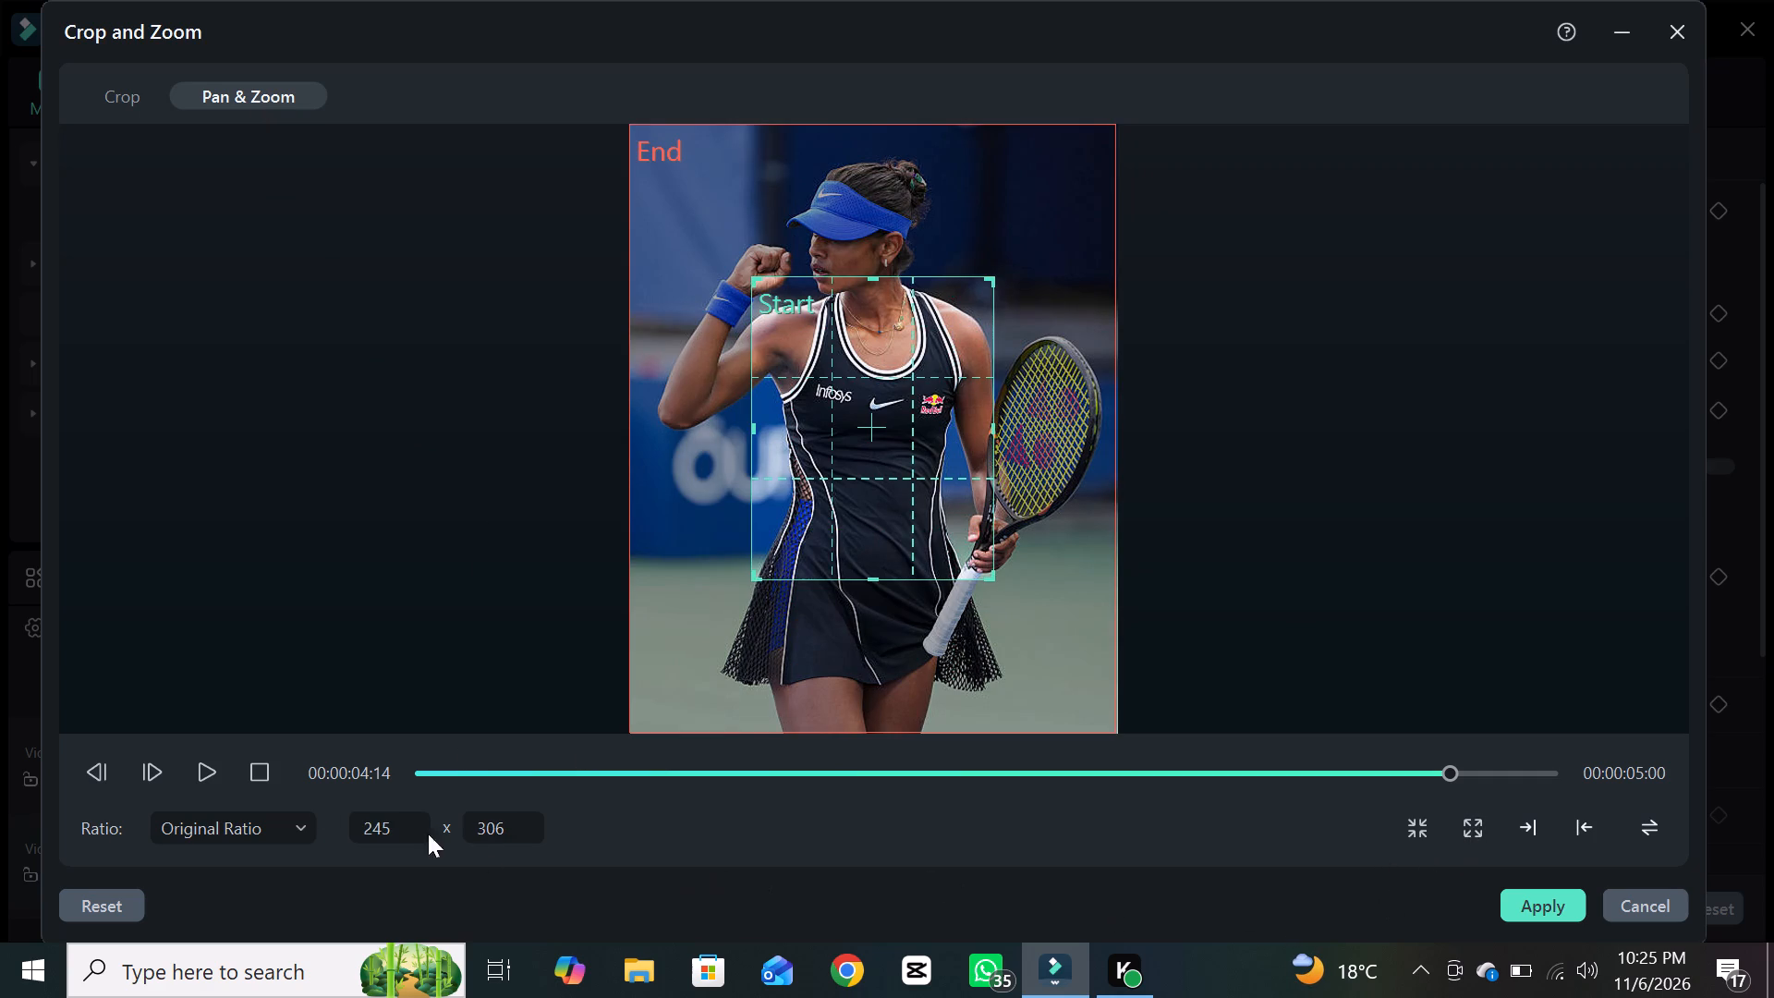
{"action": "left_click", "coordinate": [209, 779]}
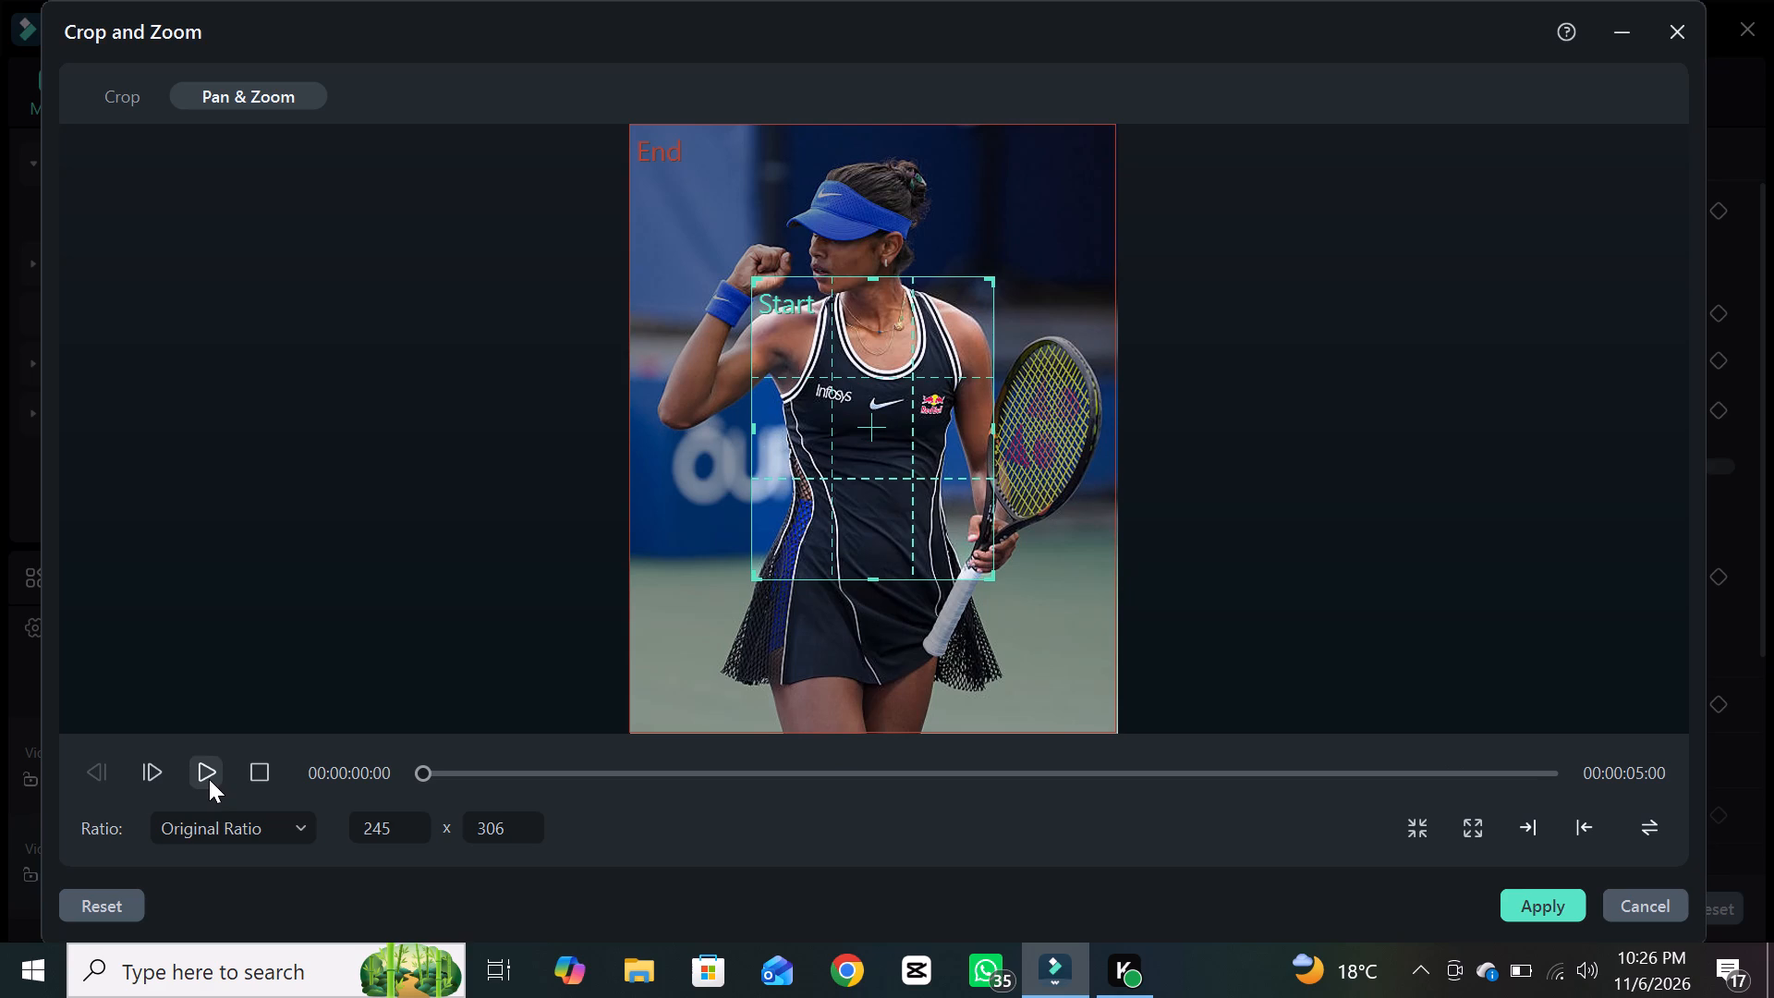
{"action": "left_click", "coordinate": [209, 779]}
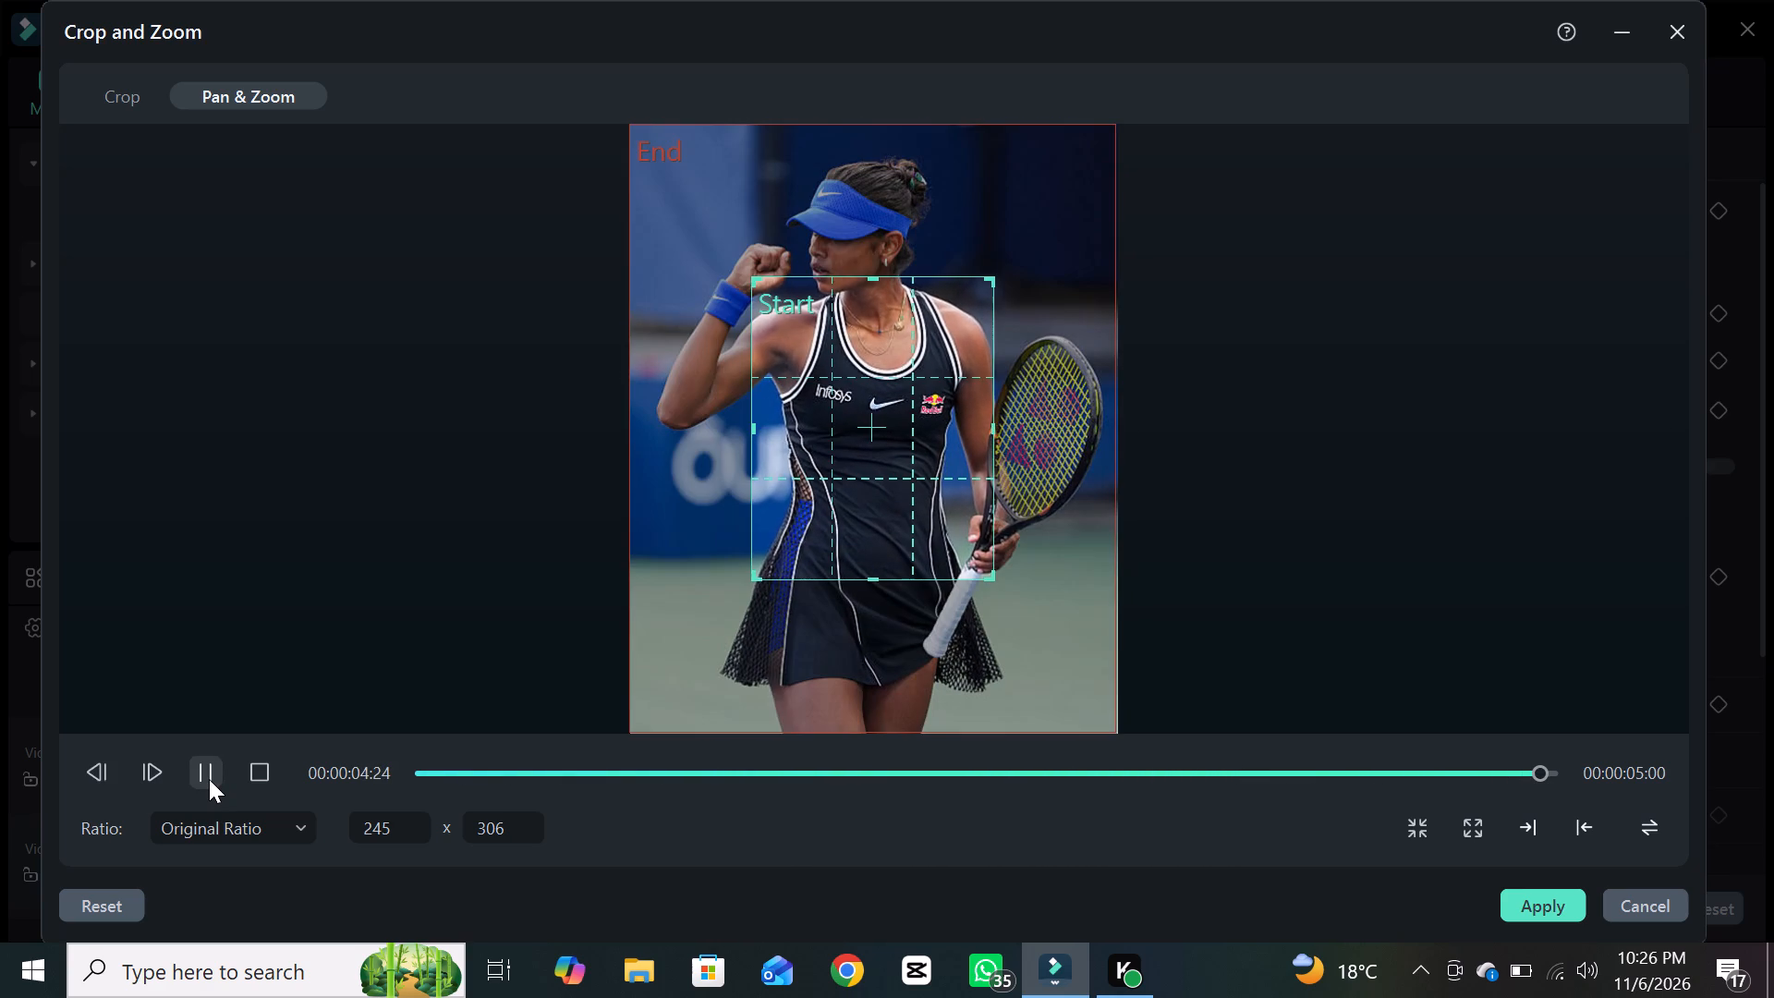
{"action": "left_click", "coordinate": [1540, 894]}
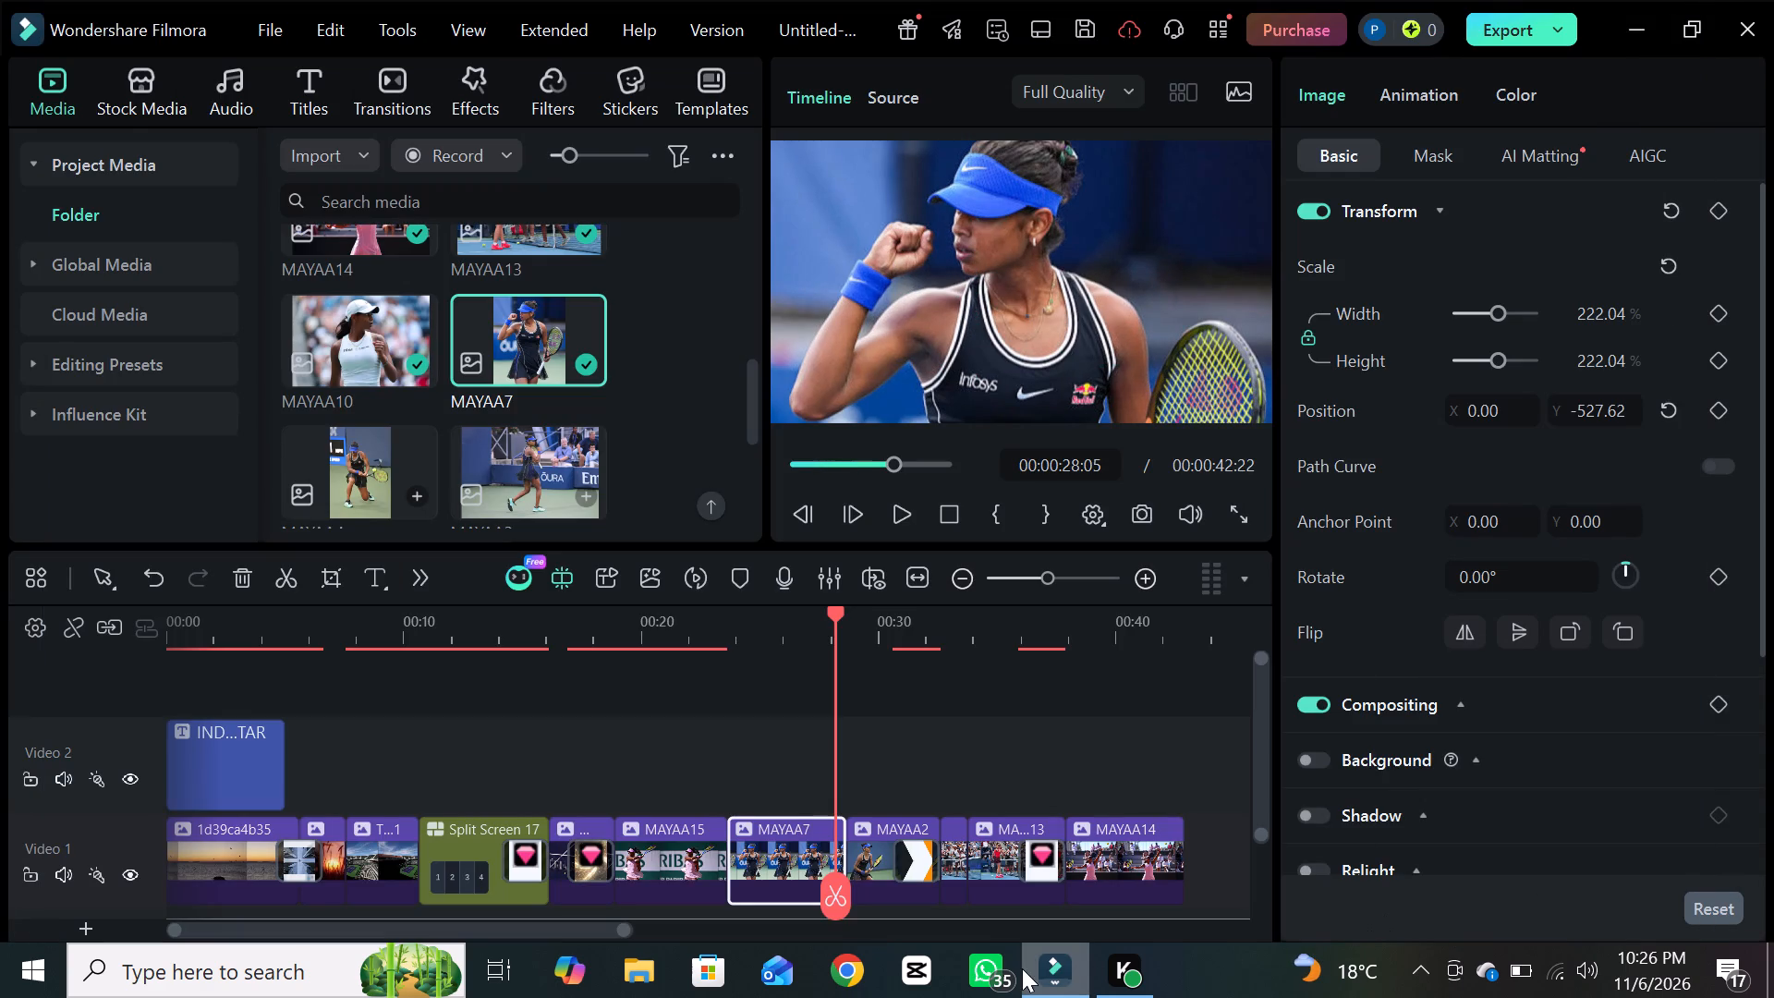
Play the video from 00:00:00:00 to review the edited sequence.
{"action": "left_click_drag", "start_coordinate": [834, 902], "coordinate": [176, 973]}
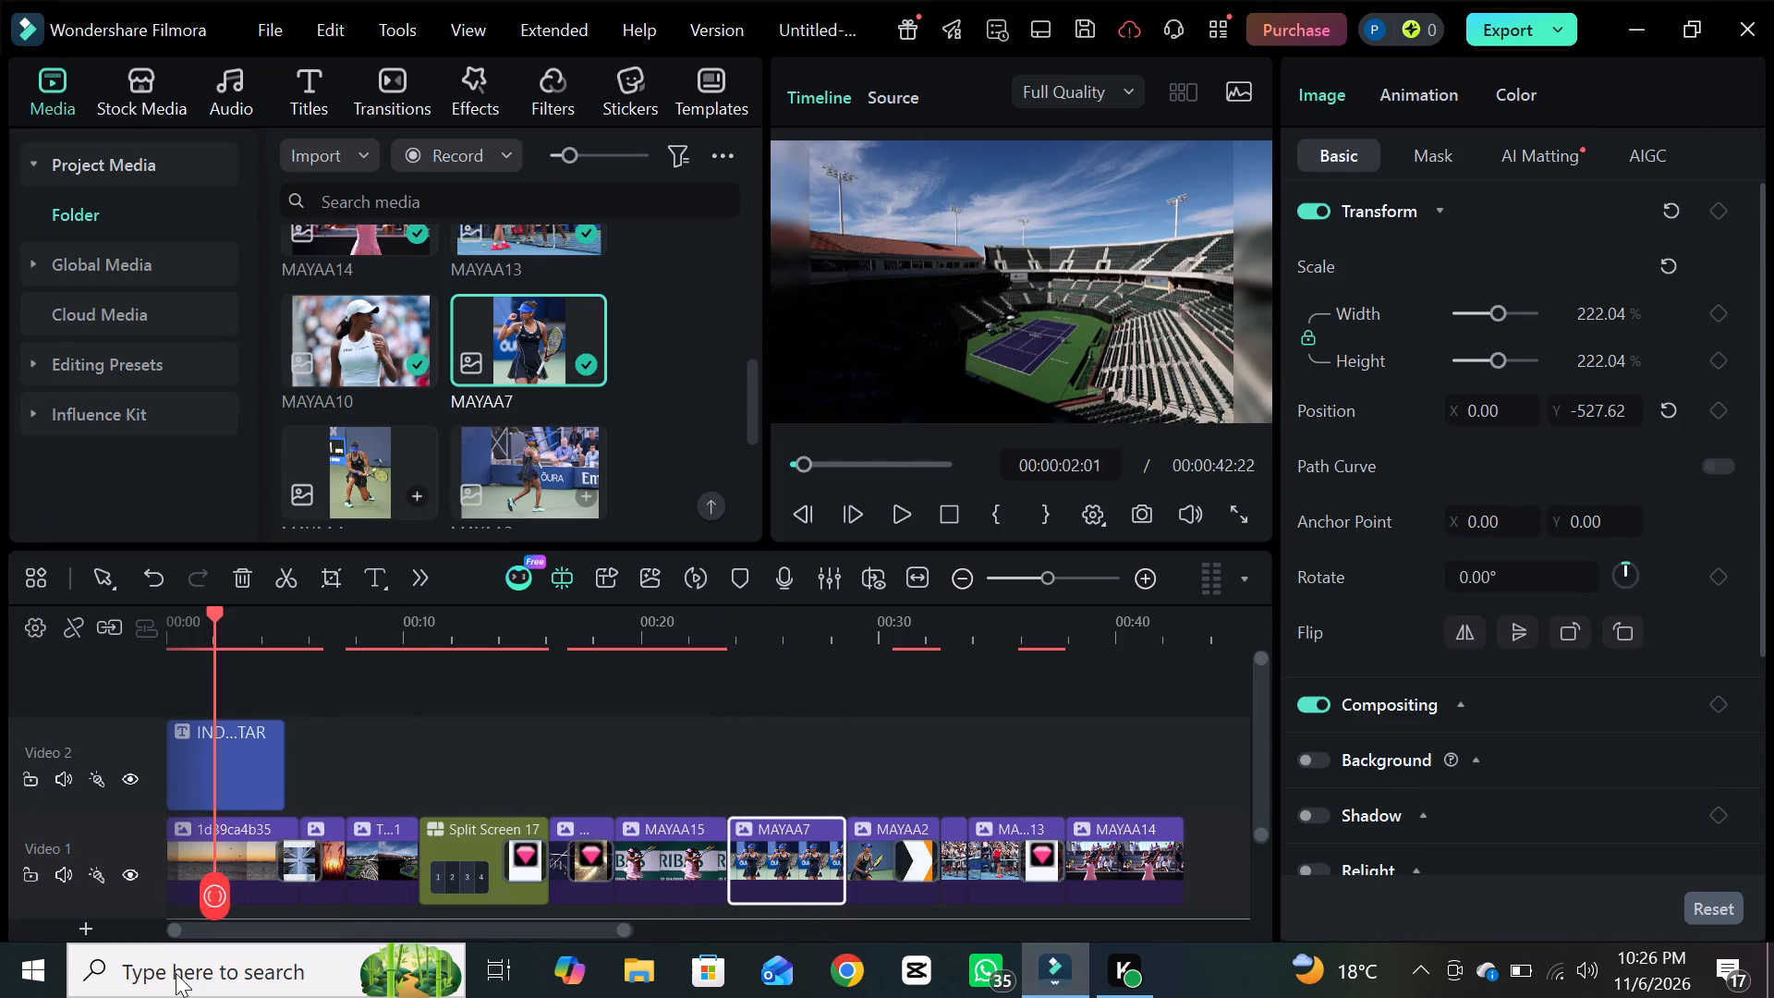
{"action": "left_click_drag", "start_coordinate": [176, 973], "coordinate": [157, 977]}
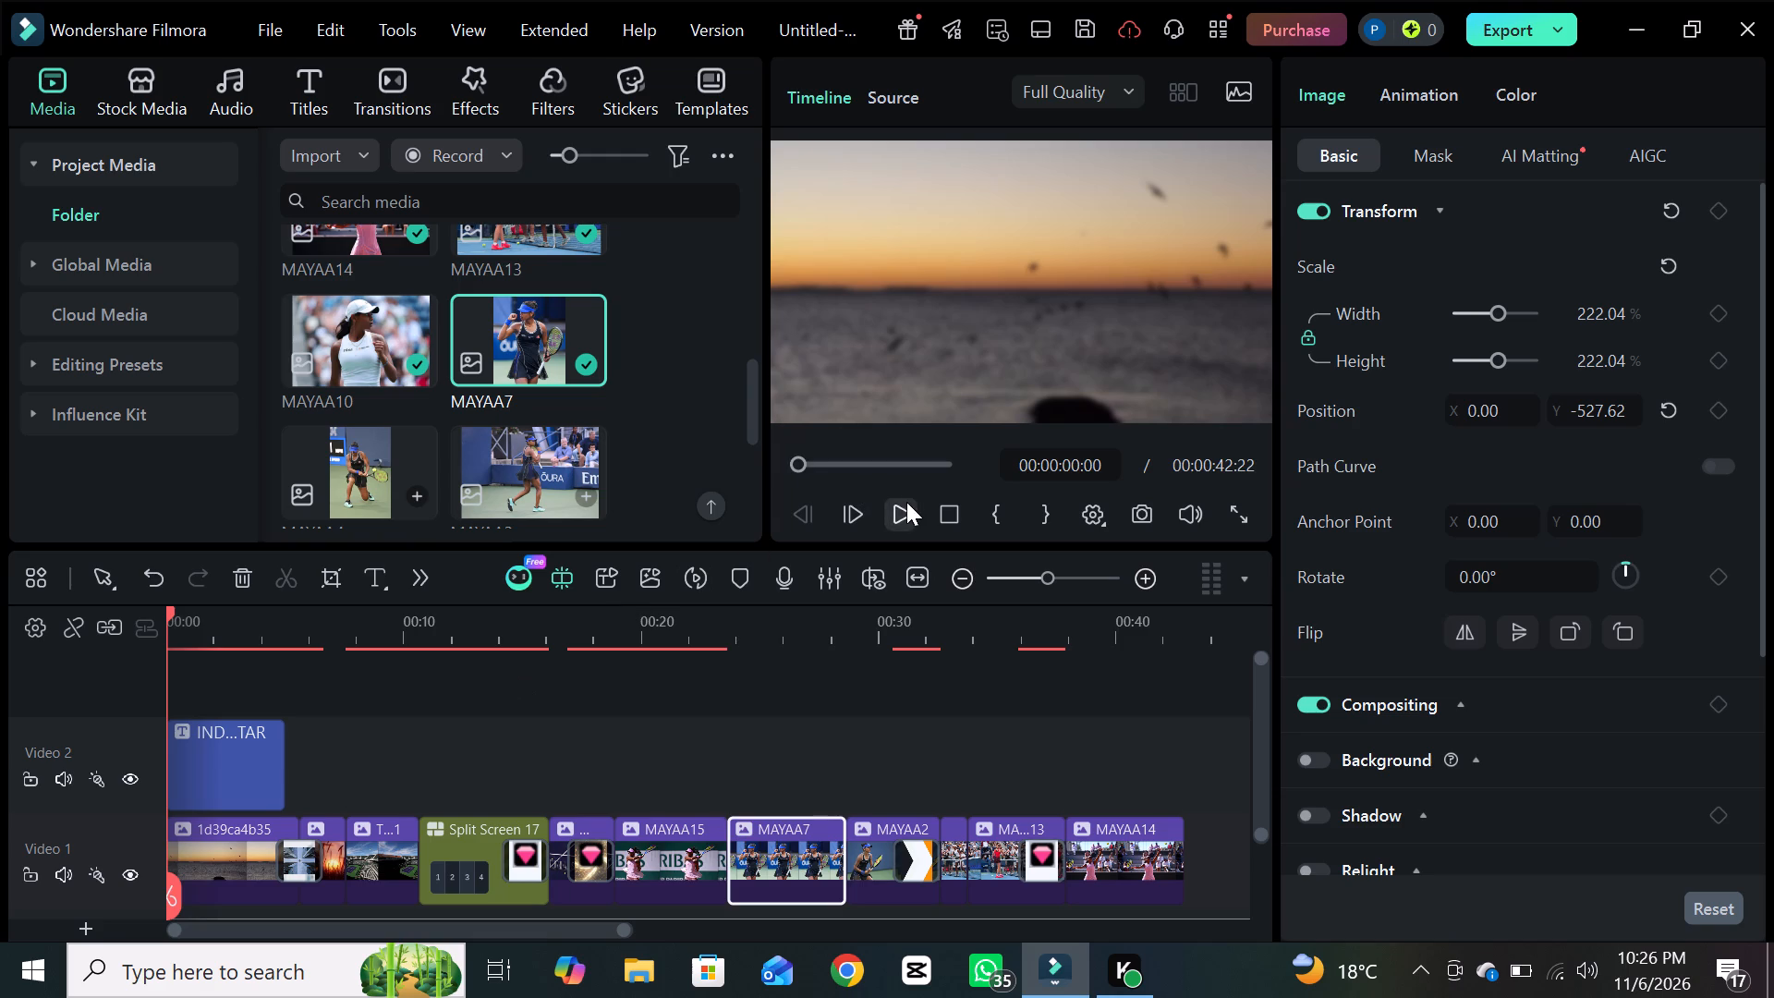
{"action": "left_click", "coordinate": [901, 509]}
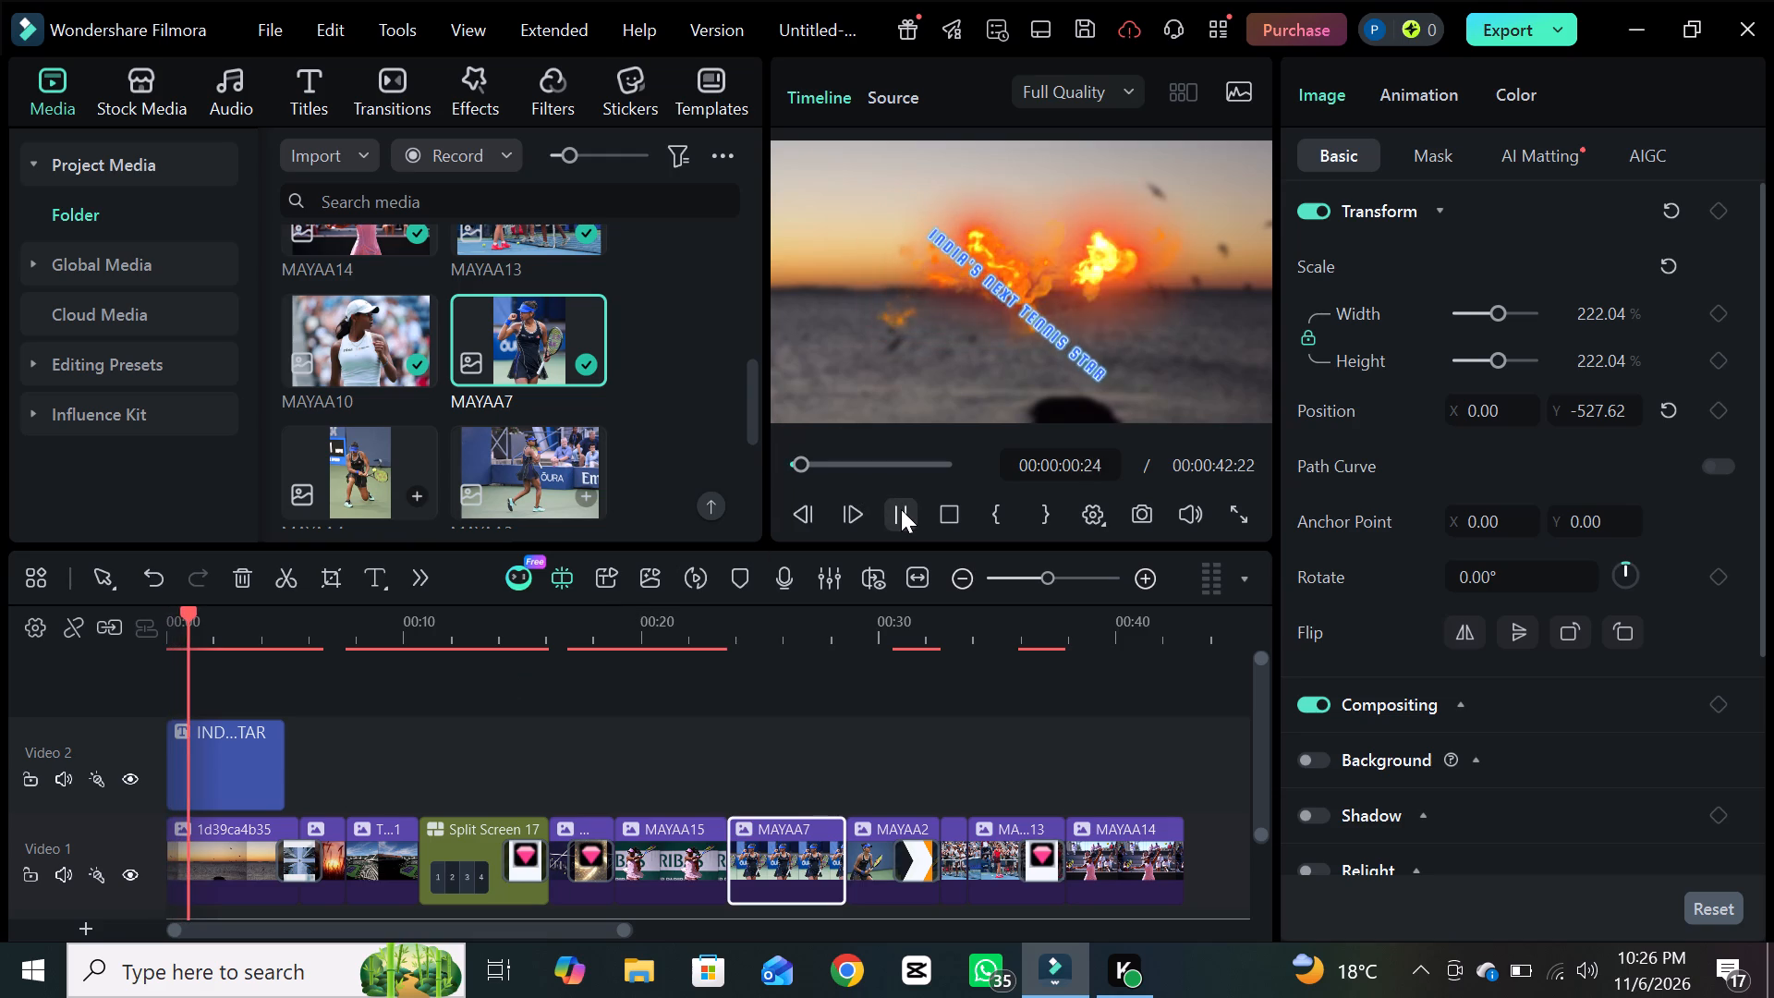
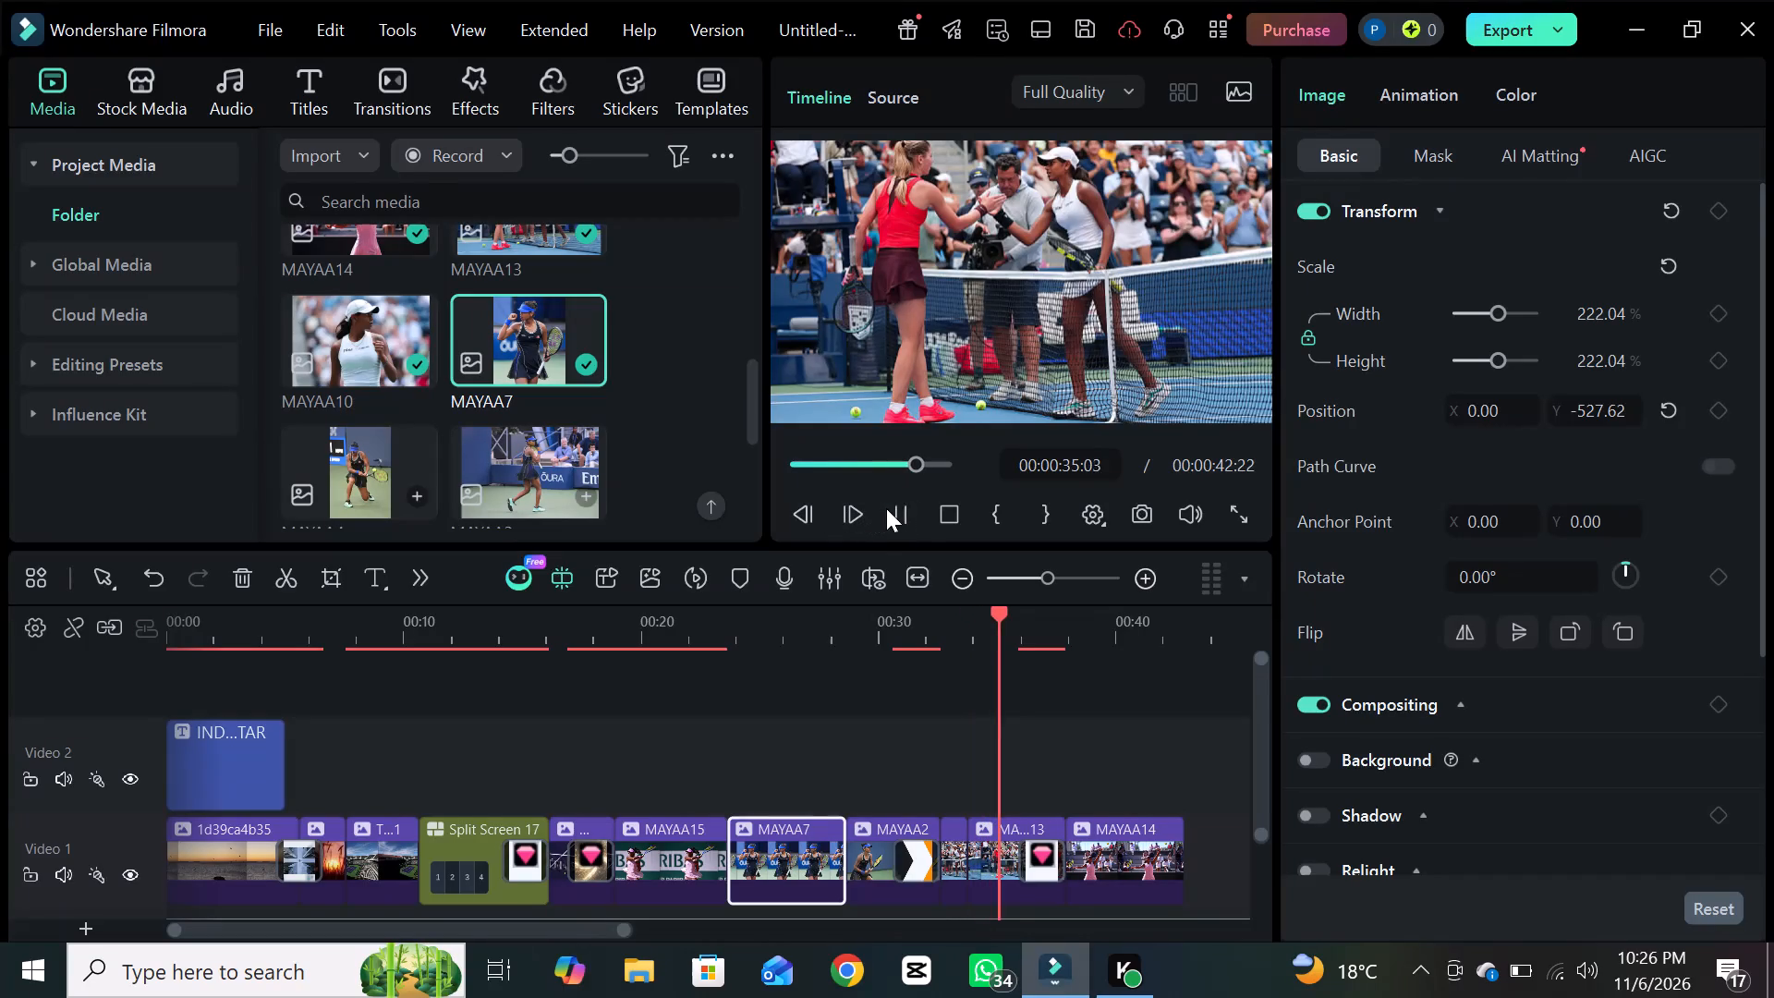
Pause the sequence playback at about 00:00:36:03, near the end of the MAYAA13 clip.
{"action": "left_click", "coordinate": [907, 525]}
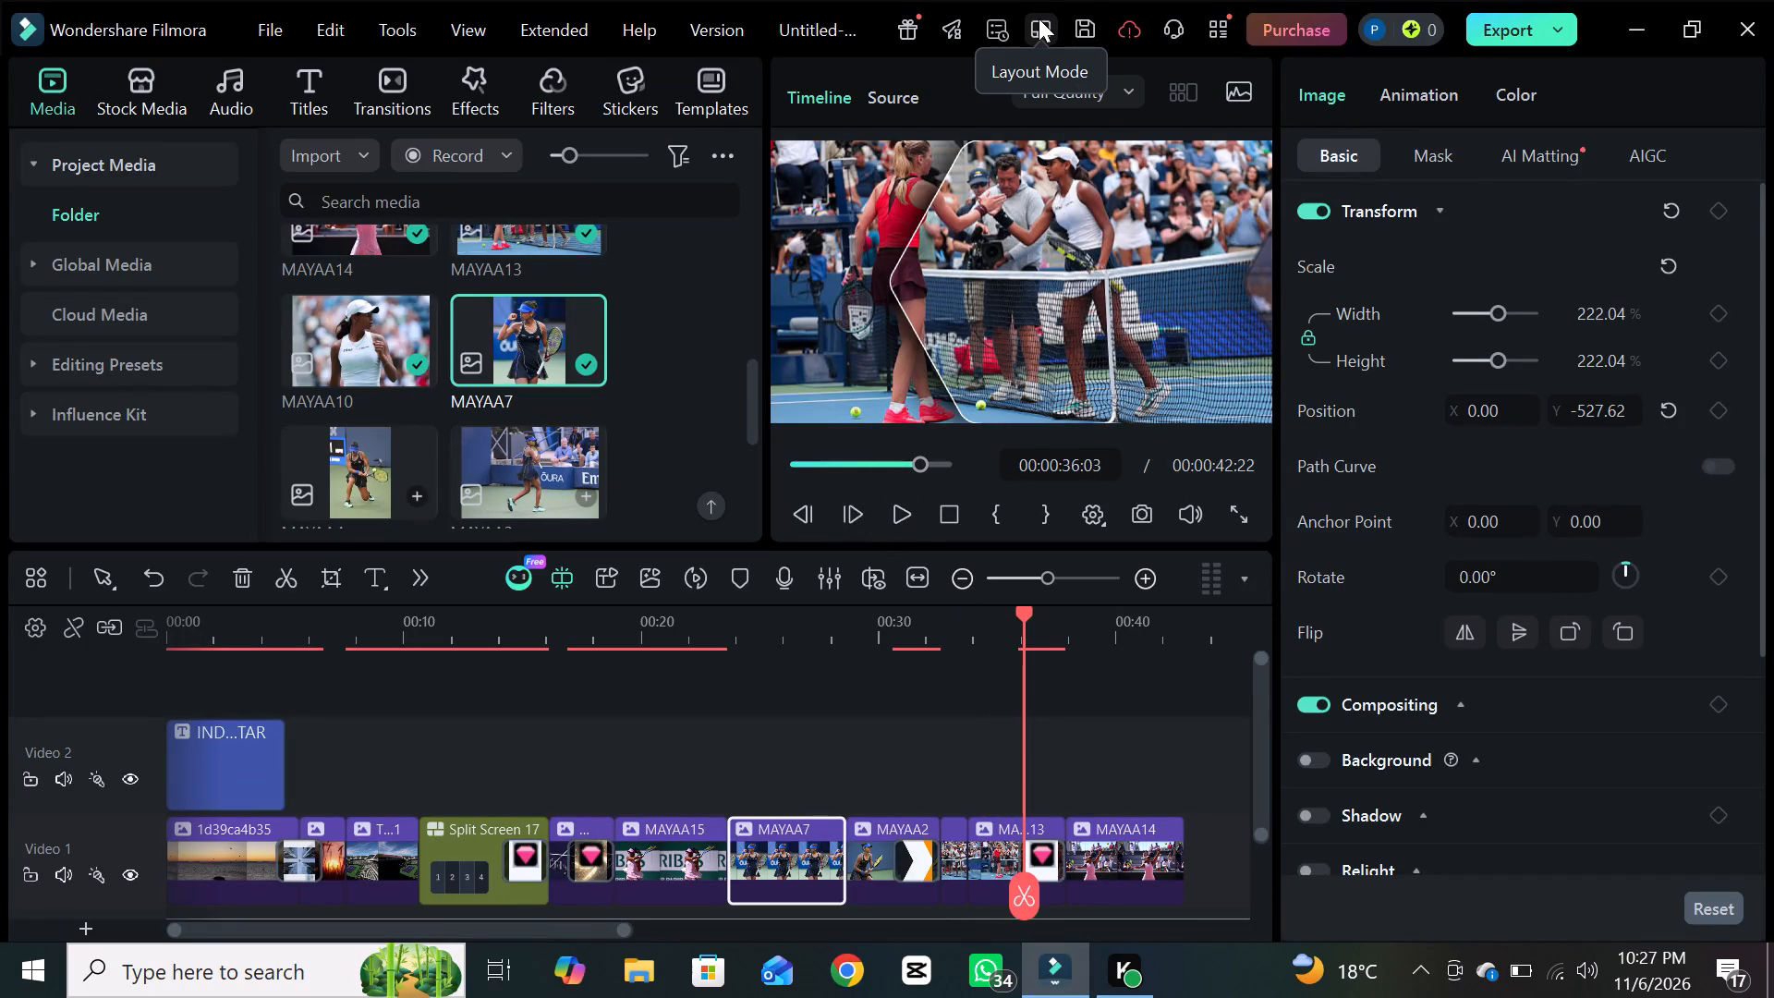
Start saving the untitled video project.
{"action": "left_click", "coordinate": [1080, 21]}
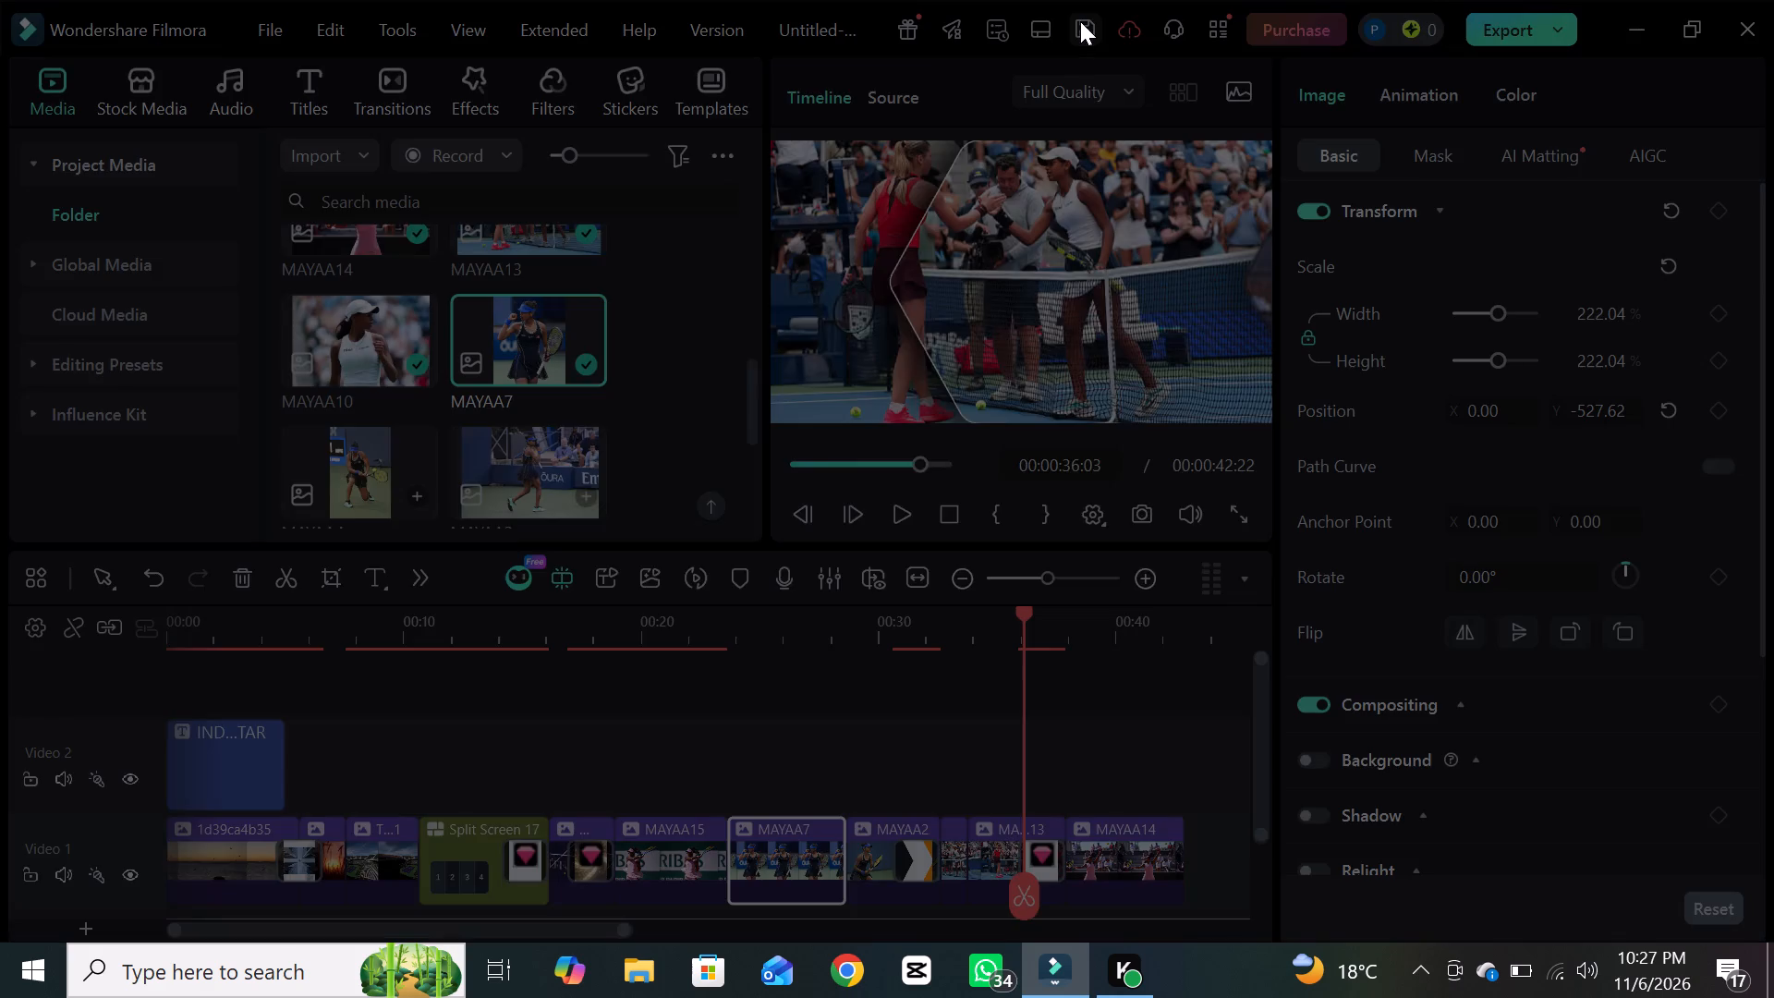